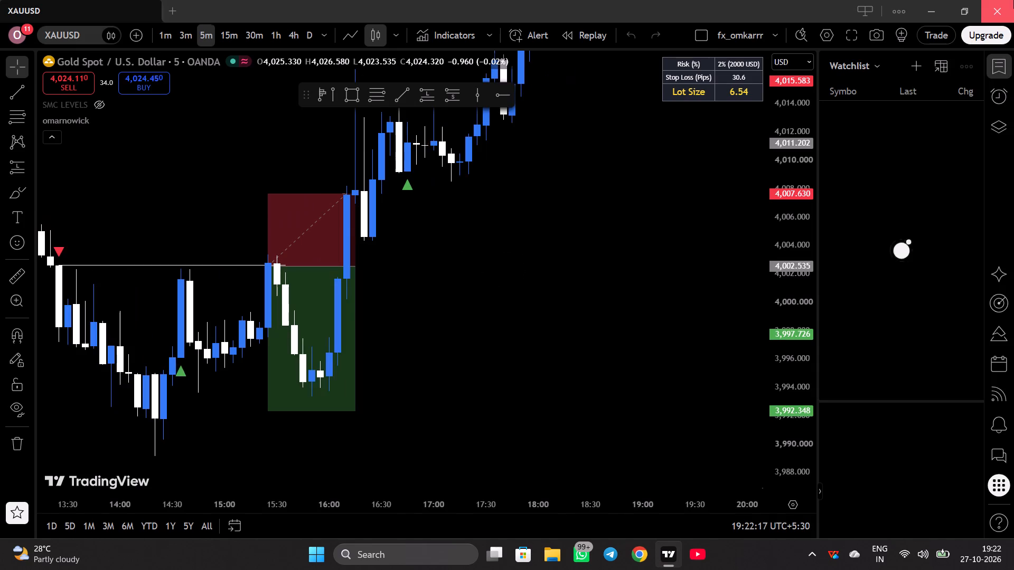
Reset the XAUUSD chart view and look over the latest 1-minute candles.
{"action": "scroll", "coordinate": [679, 317], "scroll_direction": "down", "scroll_amount": 2}
{"action": "scroll", "coordinate": [614, 395], "scroll_direction": "down", "scroll_amount": 4}
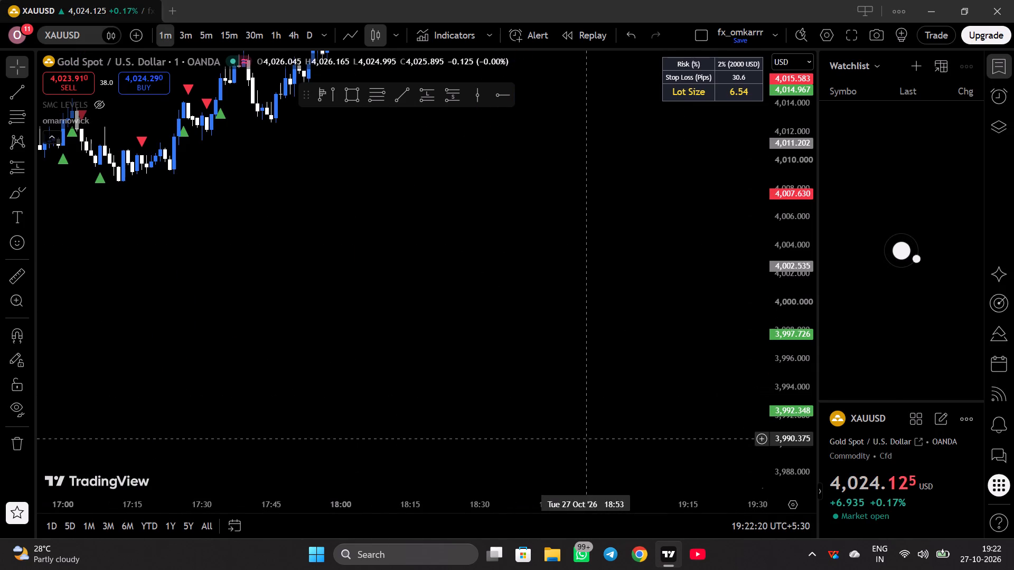
{"action": "left_click", "coordinate": [462, 462]}
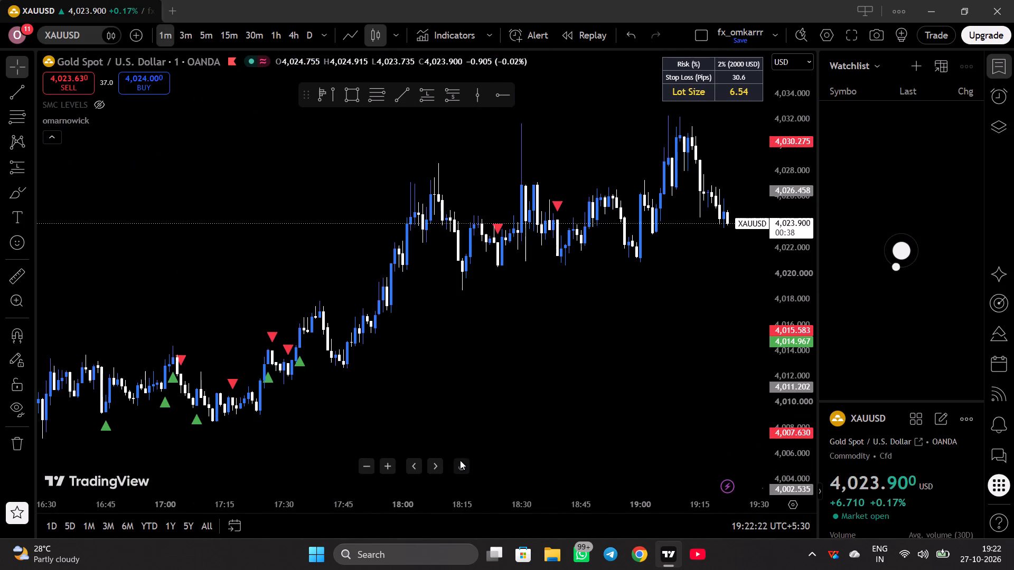
{"action": "scroll", "coordinate": [476, 441], "scroll_direction": "up", "scroll_amount": 5}
{"action": "scroll", "coordinate": [476, 441], "scroll_direction": "down", "scroll_amount": 5}
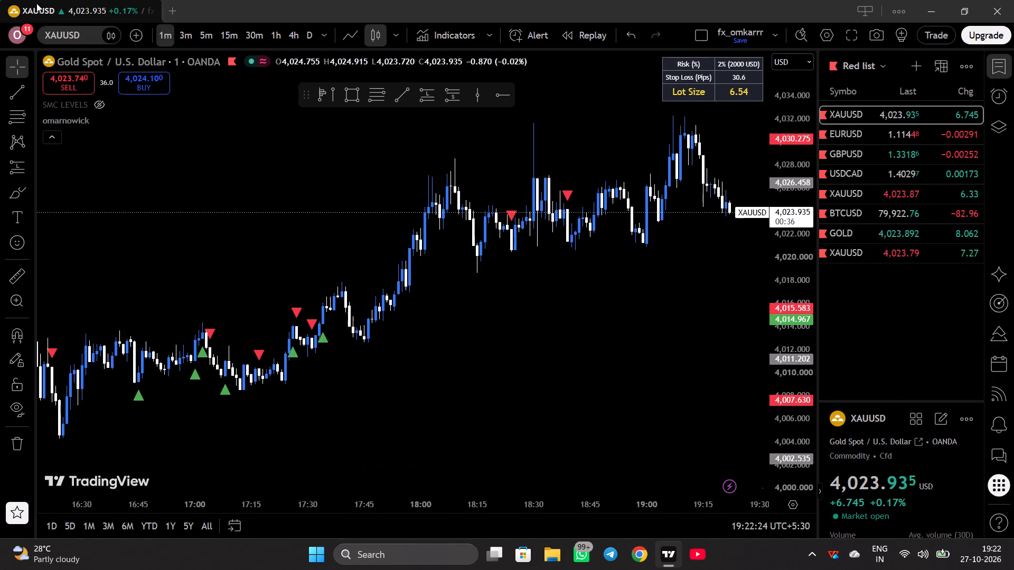
On the 5-minute chart, delete the short position drawing with its entry at 4,002.535.
{"action": "left_click", "coordinate": [215, 28]}
{"action": "scroll", "coordinate": [445, 236], "scroll_direction": "up", "scroll_amount": 5}
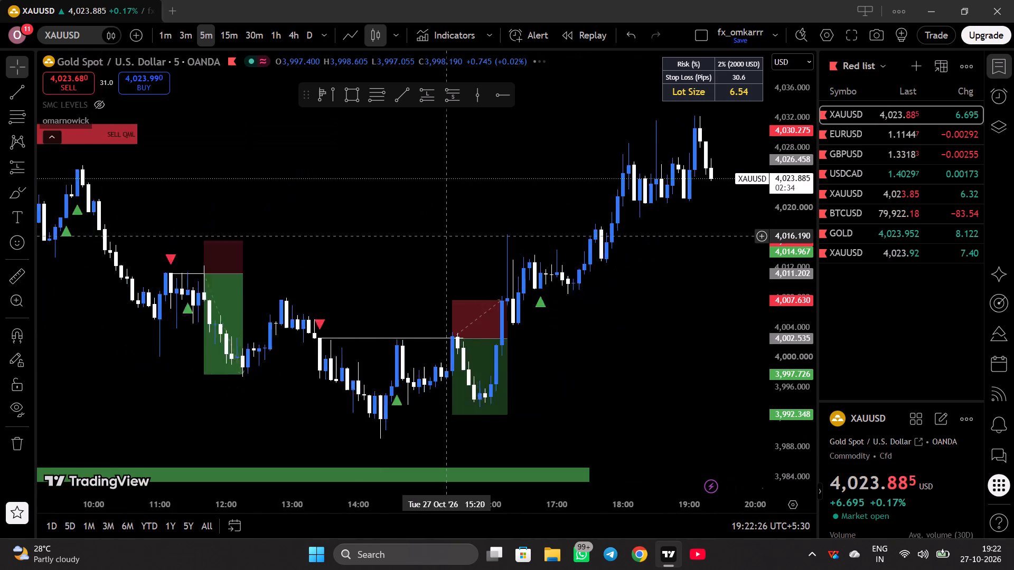
{"action": "scroll", "coordinate": [544, 394], "scroll_direction": "down", "scroll_amount": 1}
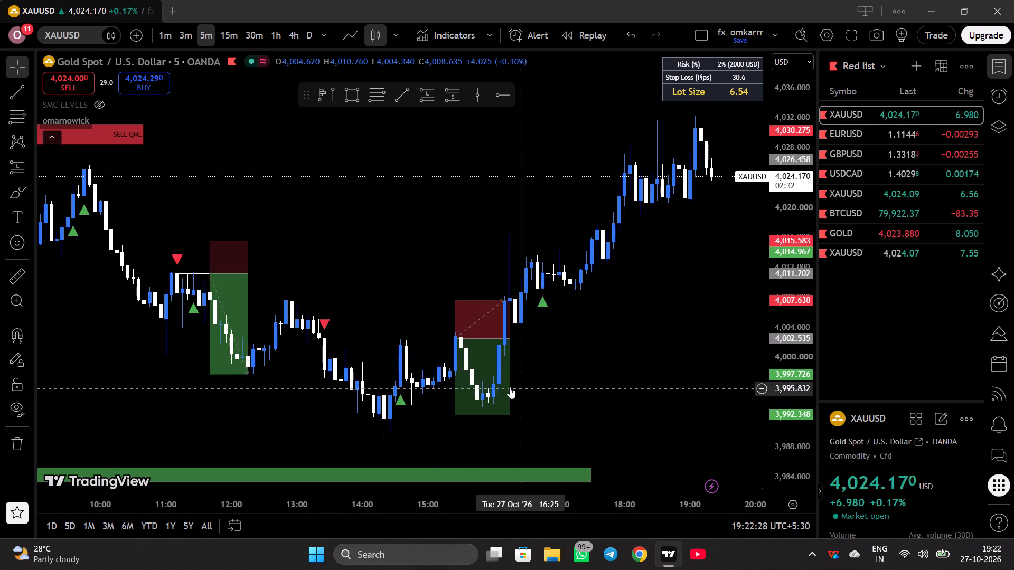
{"action": "left_click", "coordinate": [466, 411]}
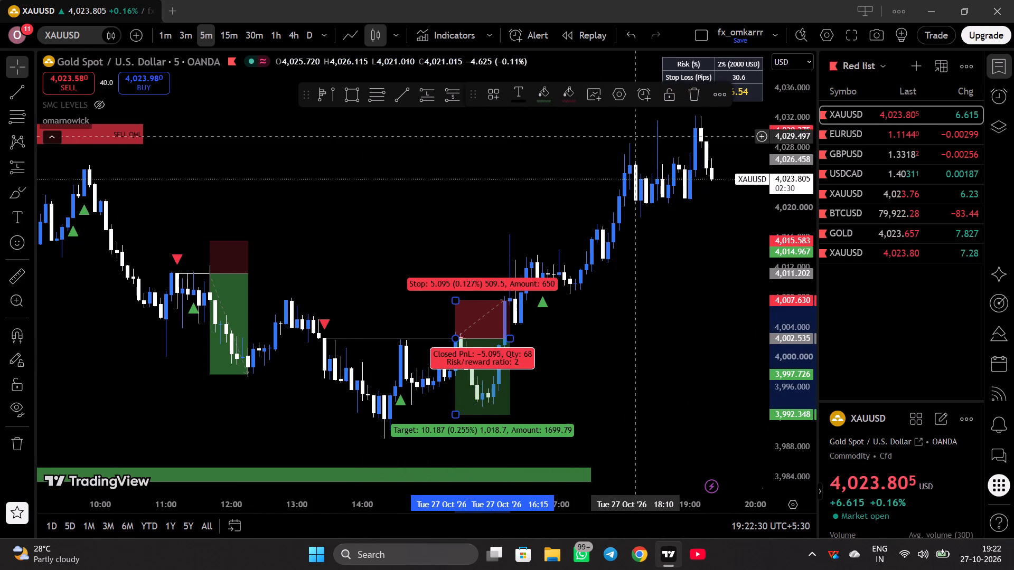
{"action": "left_click", "coordinate": [690, 99]}
Examine the 5-minute price action from the morning swings up to the latest candles near the day's high.
{"action": "scroll", "coordinate": [605, 340], "scroll_direction": "up", "scroll_amount": 3}
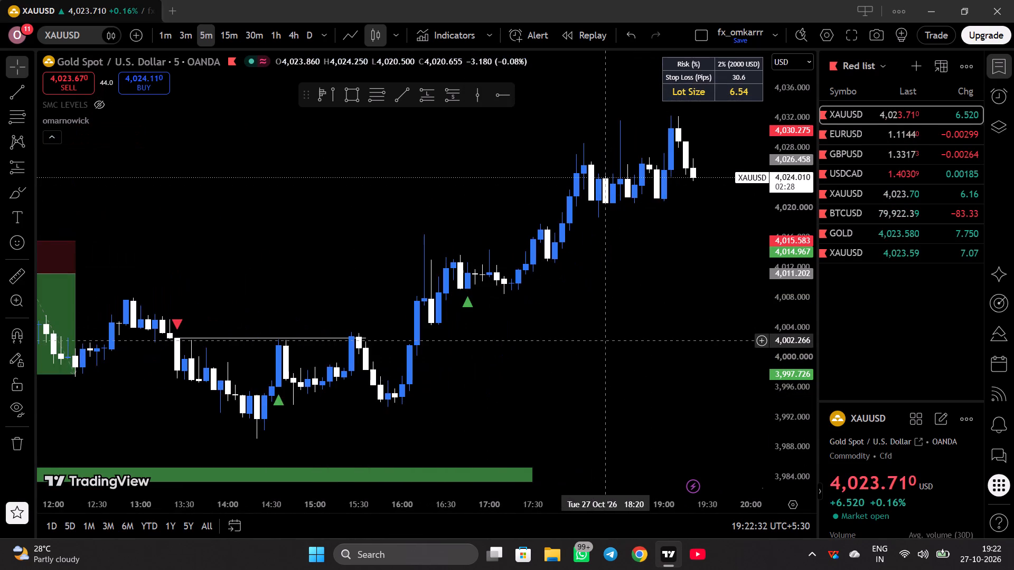
{"action": "scroll", "coordinate": [605, 340], "scroll_direction": "down", "scroll_amount": 5}
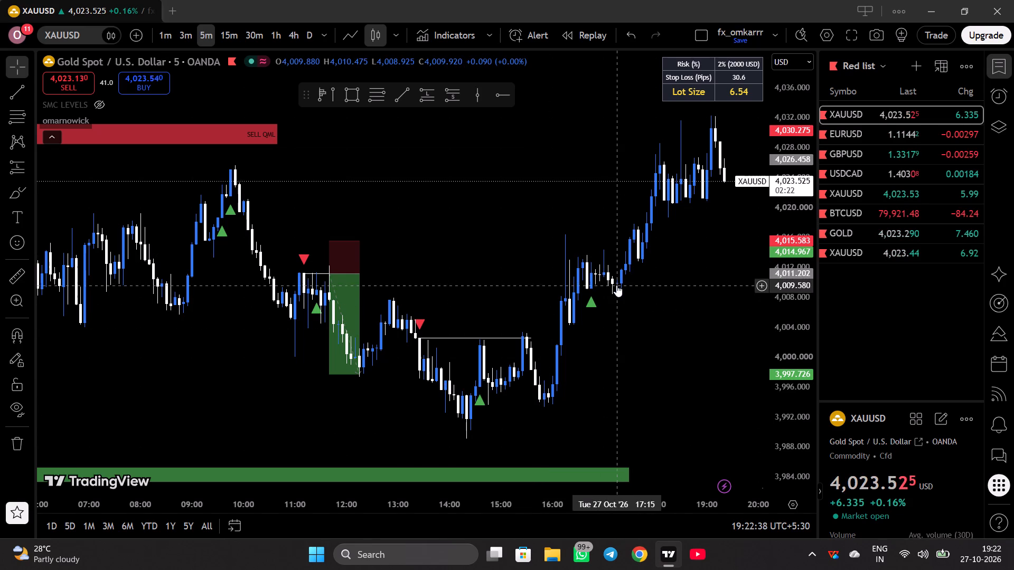
{"action": "scroll", "coordinate": [616, 300], "scroll_direction": "down", "scroll_amount": 3}
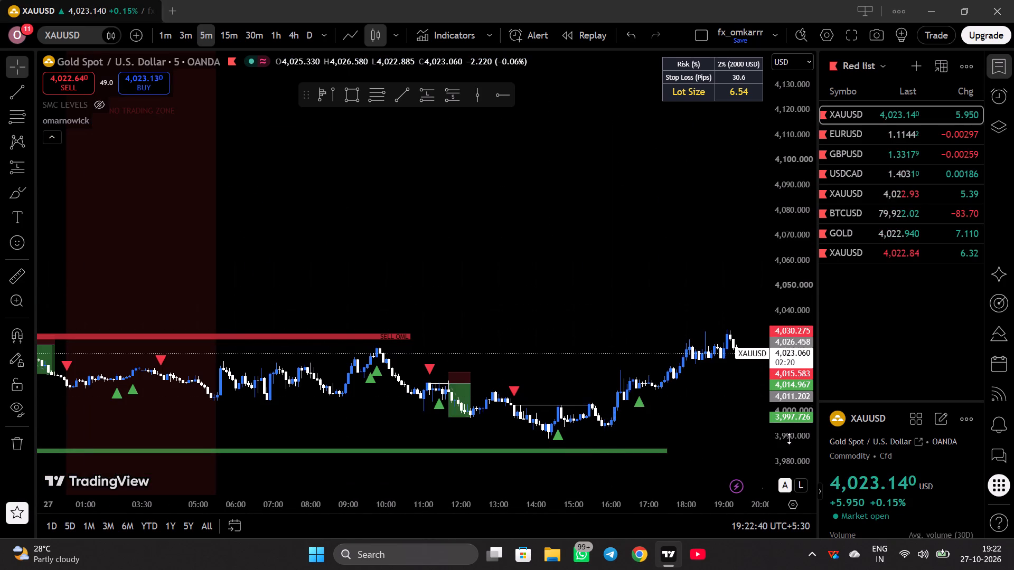
{"action": "scroll", "coordinate": [792, 440], "scroll_direction": "up", "scroll_amount": 5}
{"action": "left_click_drag", "start_coordinate": [651, 328], "coordinate": [611, 107]}
{"action": "scroll", "coordinate": [790, 380], "scroll_direction": "up", "scroll_amount": 18}
{"action": "scroll", "coordinate": [671, 379], "scroll_direction": "up", "scroll_amount": 5}
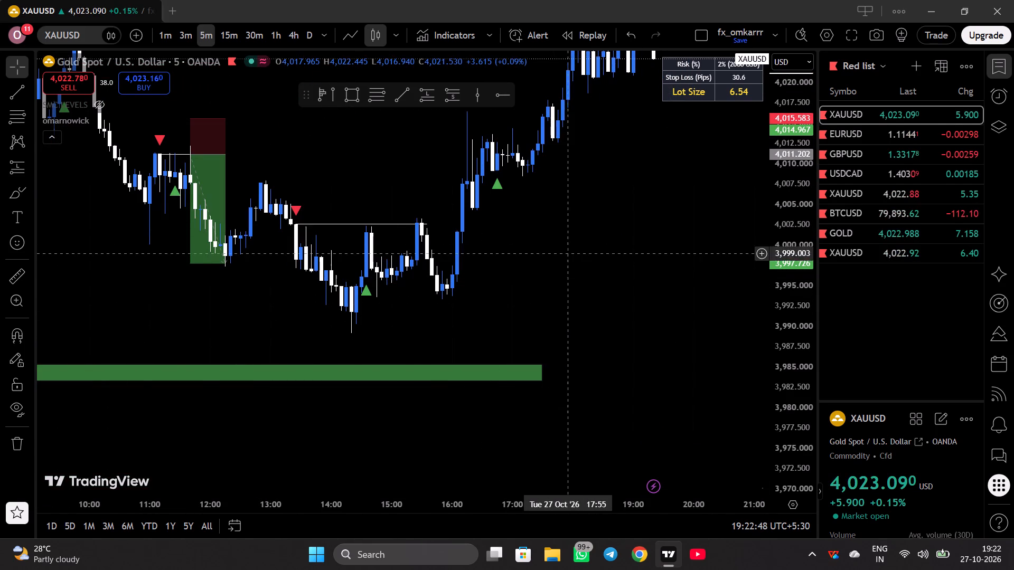
{"action": "left_click_drag", "start_coordinate": [568, 255], "coordinate": [650, 435]}
{"action": "scroll", "coordinate": [745, 435], "scroll_direction": "up", "scroll_amount": 4}
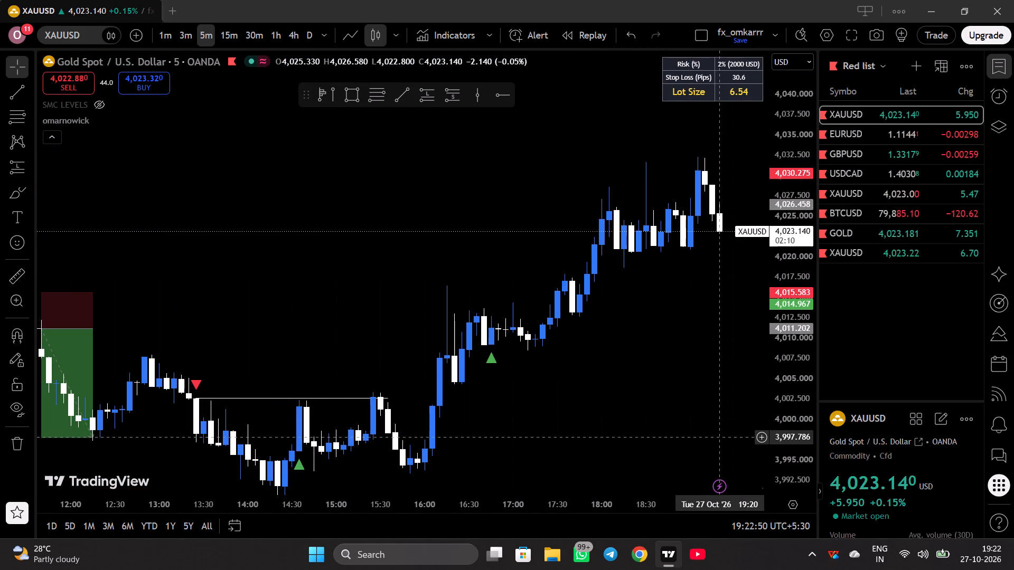
{"action": "scroll", "coordinate": [755, 412], "scroll_direction": "up", "scroll_amount": 1}
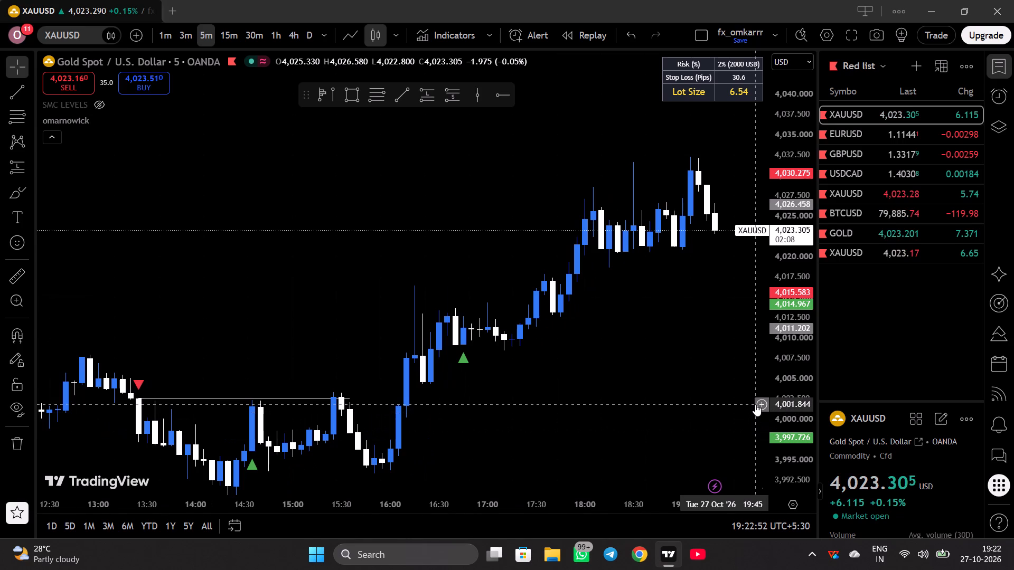
{"action": "scroll", "coordinate": [755, 404], "scroll_direction": "down", "scroll_amount": 2}
{"action": "scroll", "coordinate": [803, 395], "scroll_direction": "up", "scroll_amount": 4}
{"action": "scroll", "coordinate": [650, 423], "scroll_direction": "up", "scroll_amount": 2}
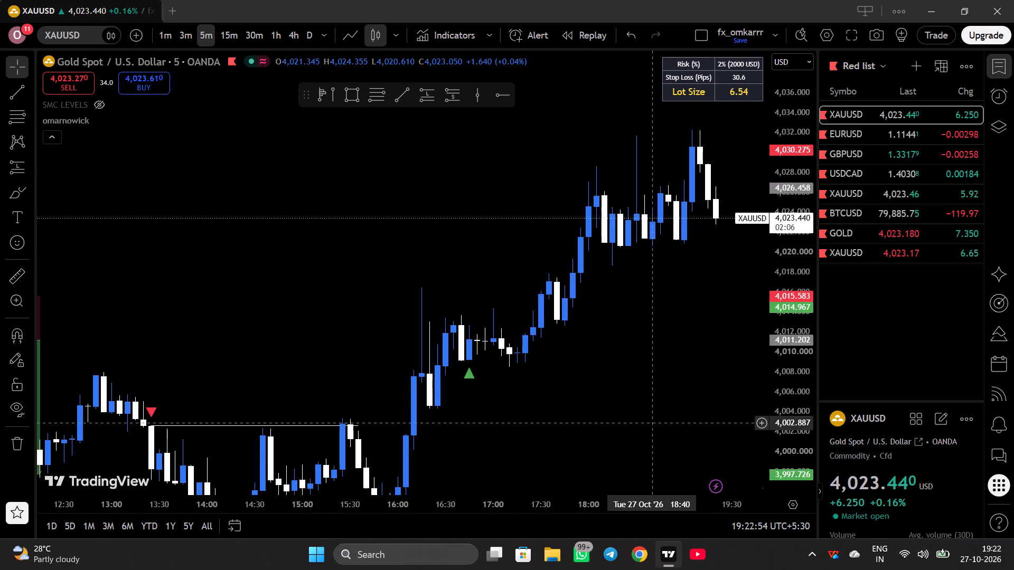
{"action": "scroll", "coordinate": [650, 423], "scroll_direction": "down", "scroll_amount": 10}
{"action": "scroll", "coordinate": [650, 422], "scroll_direction": "up", "scroll_amount": 4}
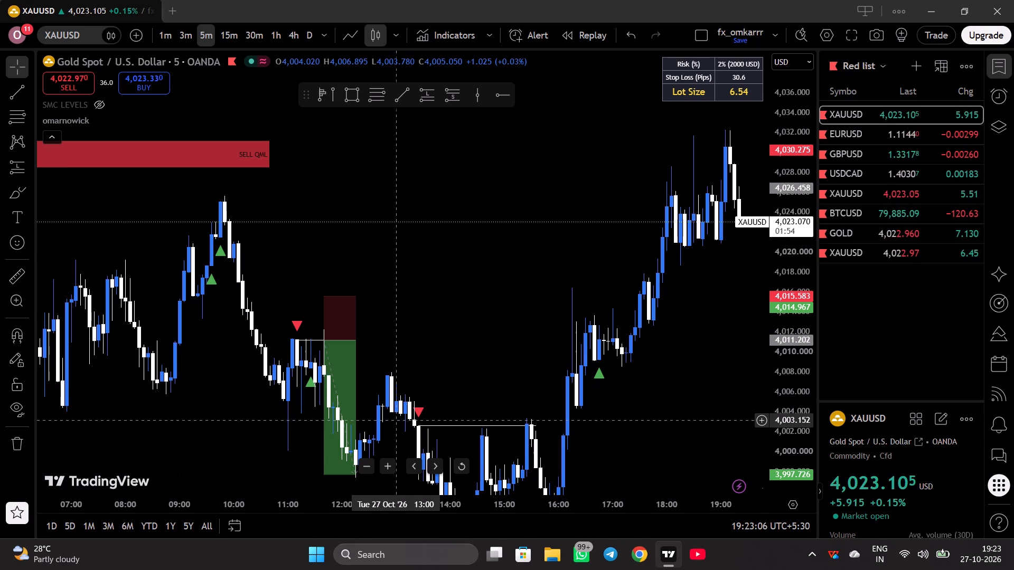
{"action": "scroll", "coordinate": [688, 411], "scroll_direction": "up", "scroll_amount": 5}
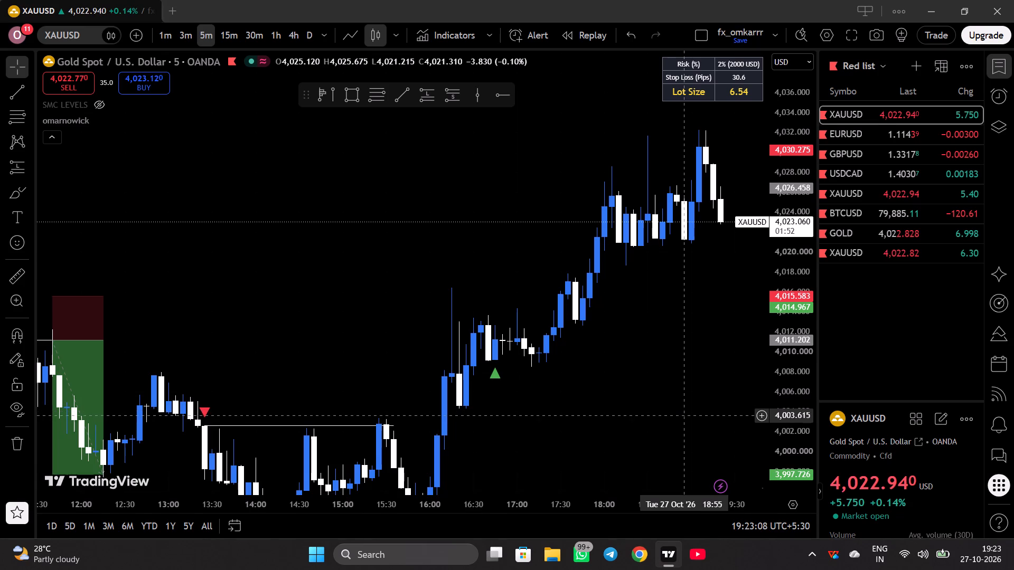
{"action": "scroll", "coordinate": [686, 416], "scroll_direction": "up", "scroll_amount": 2}
{"action": "left_click_drag", "start_coordinate": [755, 370], "coordinate": [639, 398]}
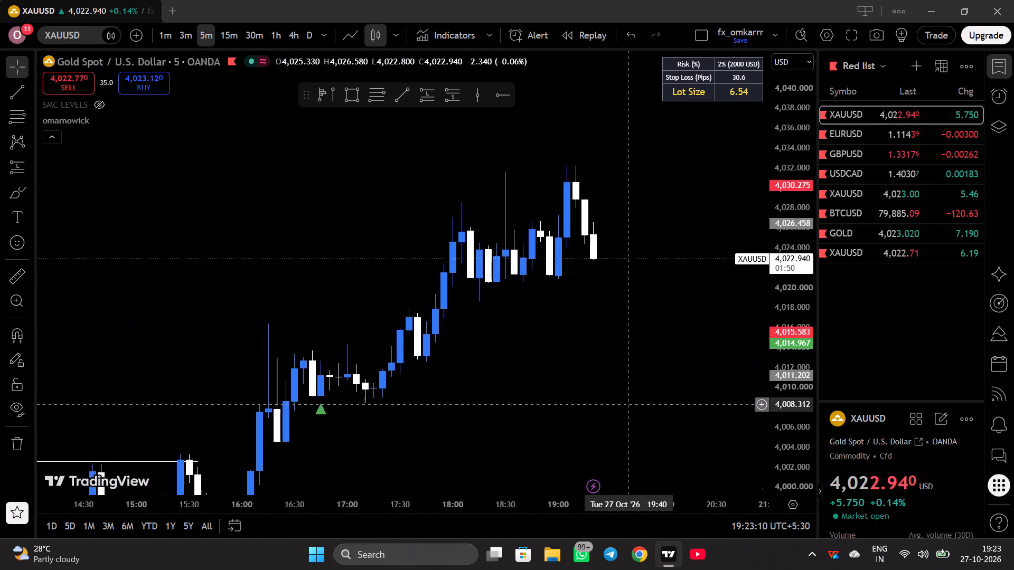
{"action": "left_click_drag", "start_coordinate": [639, 398], "coordinate": [660, 382]}
{"action": "scroll", "coordinate": [782, 332], "scroll_direction": "down", "scroll_amount": 16}
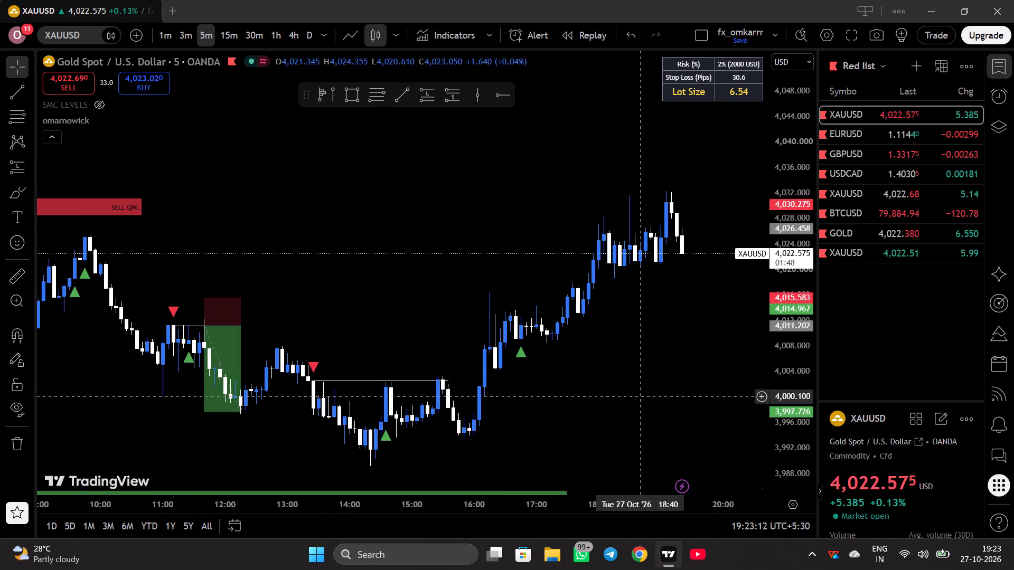
{"action": "scroll", "coordinate": [591, 164], "scroll_direction": "down", "scroll_amount": 2}
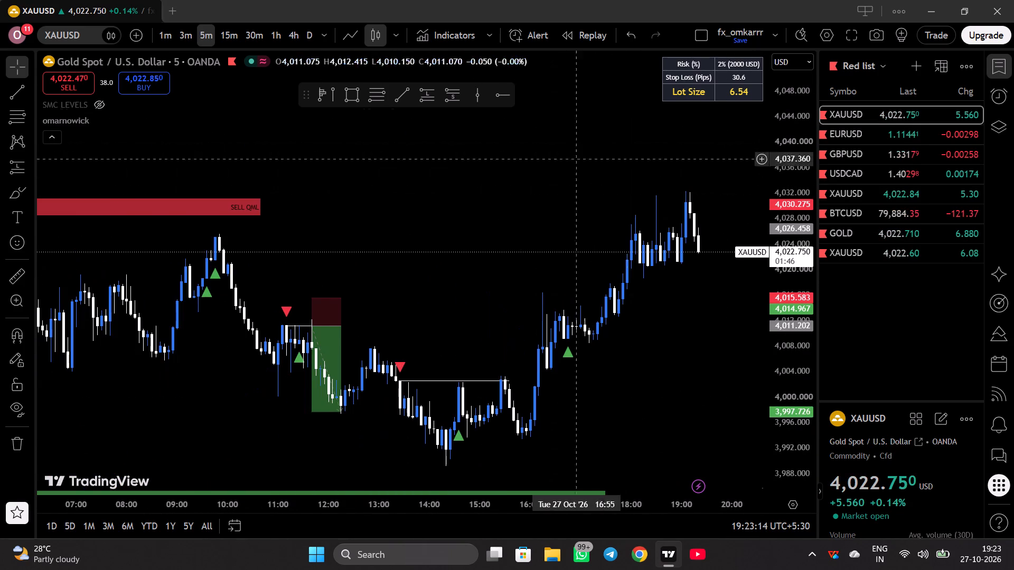
On the 15-minute chart, extend the red SELL QML zone past the latest candle to about 20:00 on 27 Oct.
{"action": "left_click", "coordinate": [236, 42]}
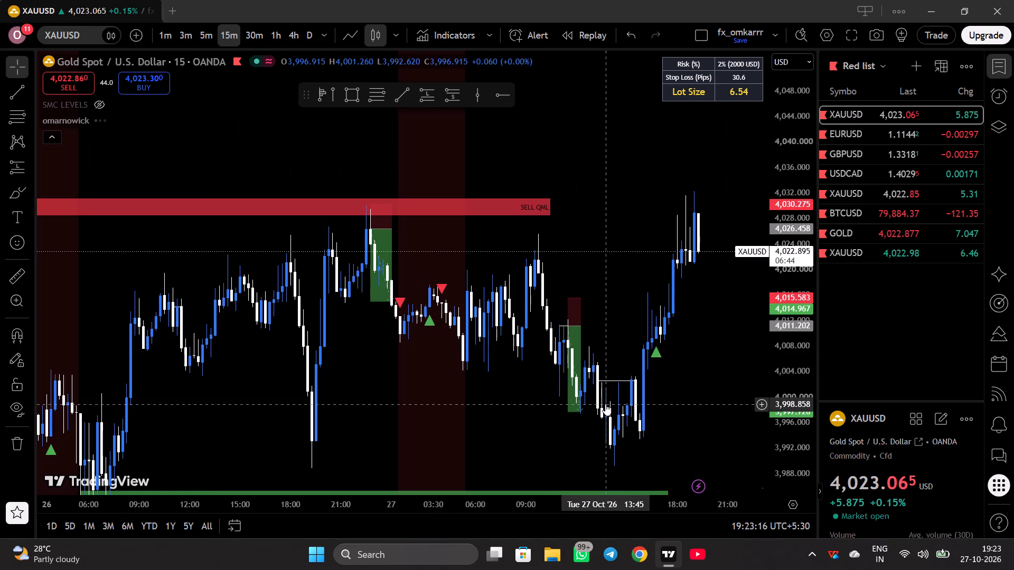
{"action": "scroll", "coordinate": [605, 404], "scroll_direction": "down", "scroll_amount": 6}
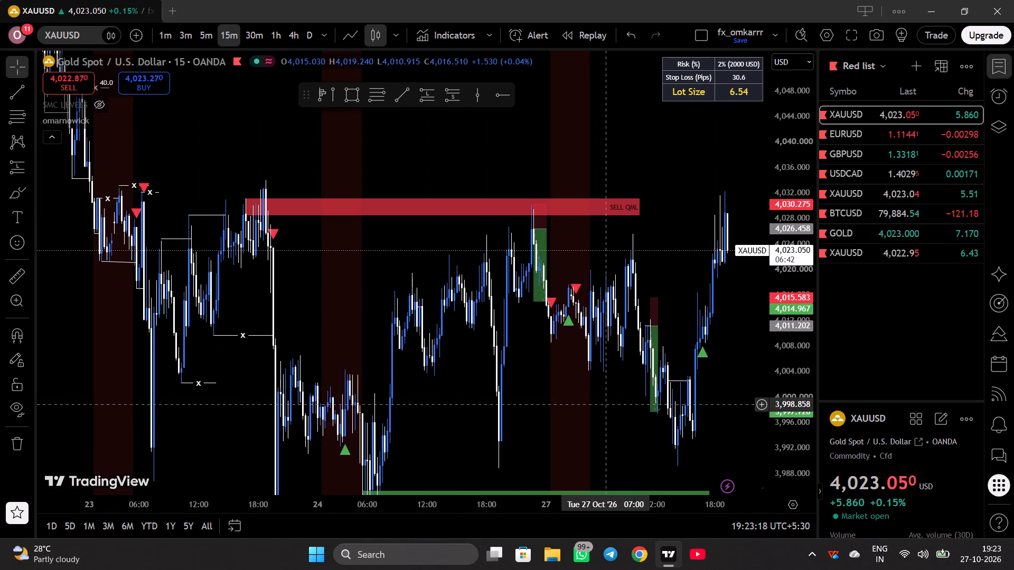
{"action": "right_click", "coordinate": [687, 212]}
{"action": "left_click", "coordinate": [650, 118]}
{"action": "scroll", "coordinate": [656, 200], "scroll_direction": "up", "scroll_amount": 7}
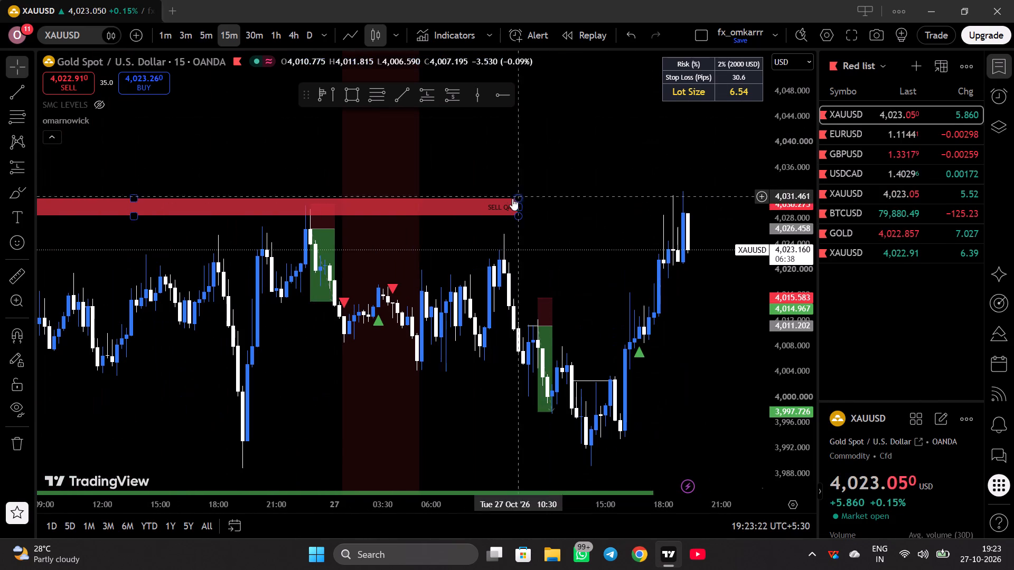
{"action": "left_click_drag", "start_coordinate": [516, 205], "coordinate": [700, 216]}
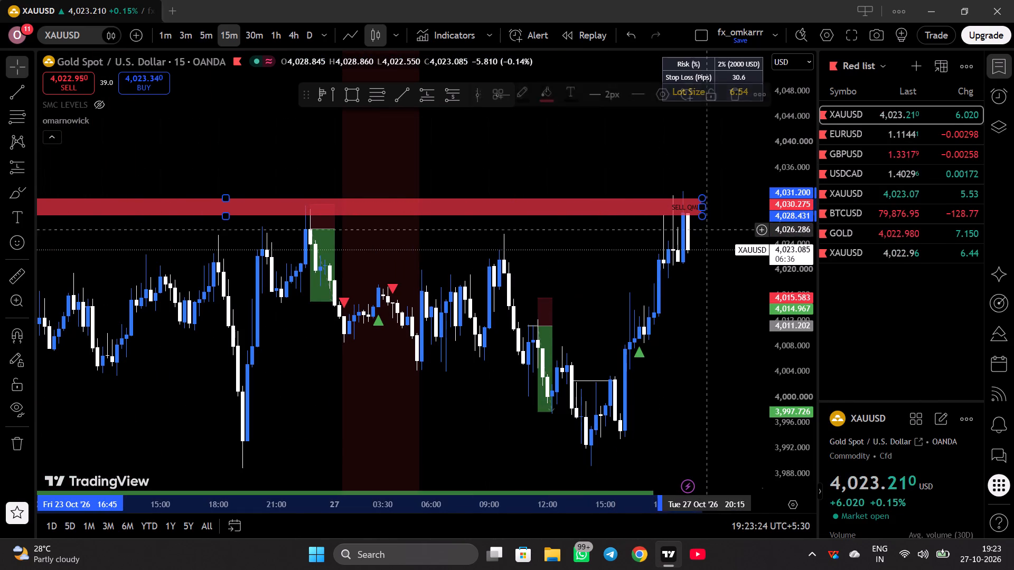
On the 1-minute chart, place a short position at the 19:15 candle with its entry at about 4,028.74, near the SELL QML zone's lower edge.
{"action": "scroll", "coordinate": [724, 318], "scroll_direction": "up", "scroll_amount": 5}
{"action": "left_click", "coordinate": [199, 33]}
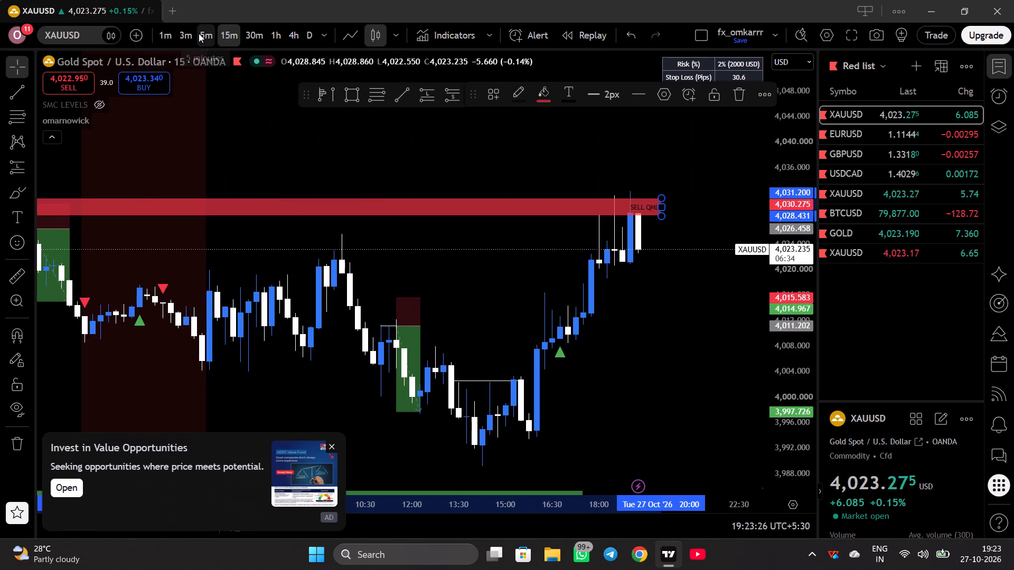
{"action": "left_click", "coordinate": [167, 36]}
{"action": "scroll", "coordinate": [525, 226], "scroll_direction": "down", "scroll_amount": 5}
{"action": "left_click_drag", "start_coordinate": [637, 337], "coordinate": [594, 373]}
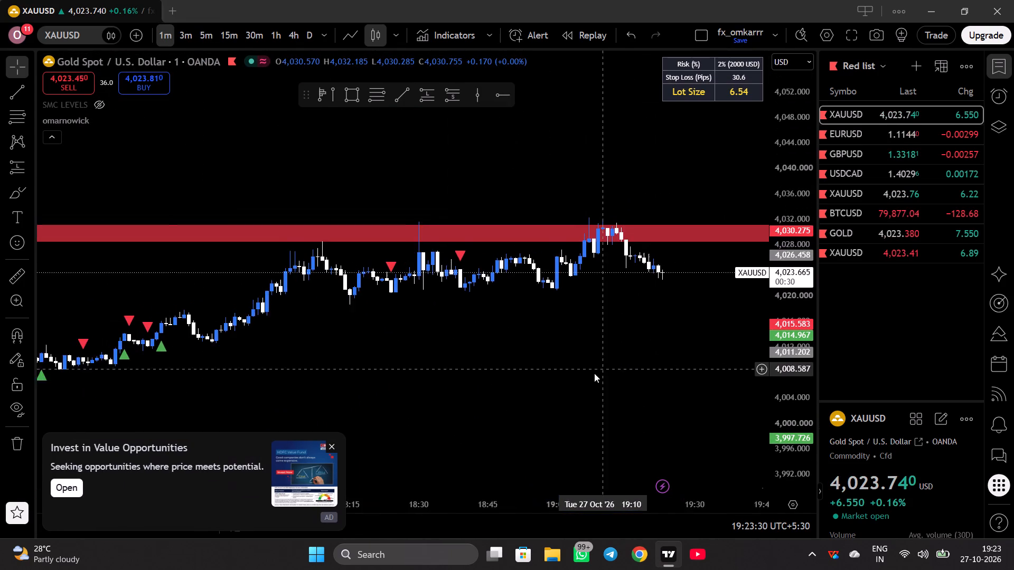
{"action": "left_click_drag", "start_coordinate": [594, 373], "coordinate": [590, 378]}
{"action": "scroll", "coordinate": [797, 380], "scroll_direction": "up", "scroll_amount": 13}
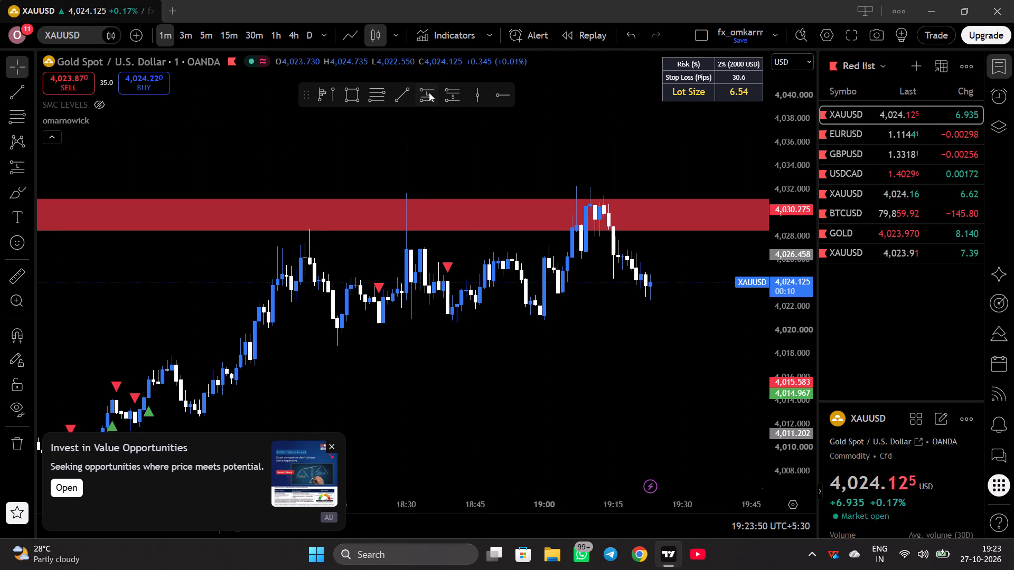
{"action": "left_click", "coordinate": [451, 92]}
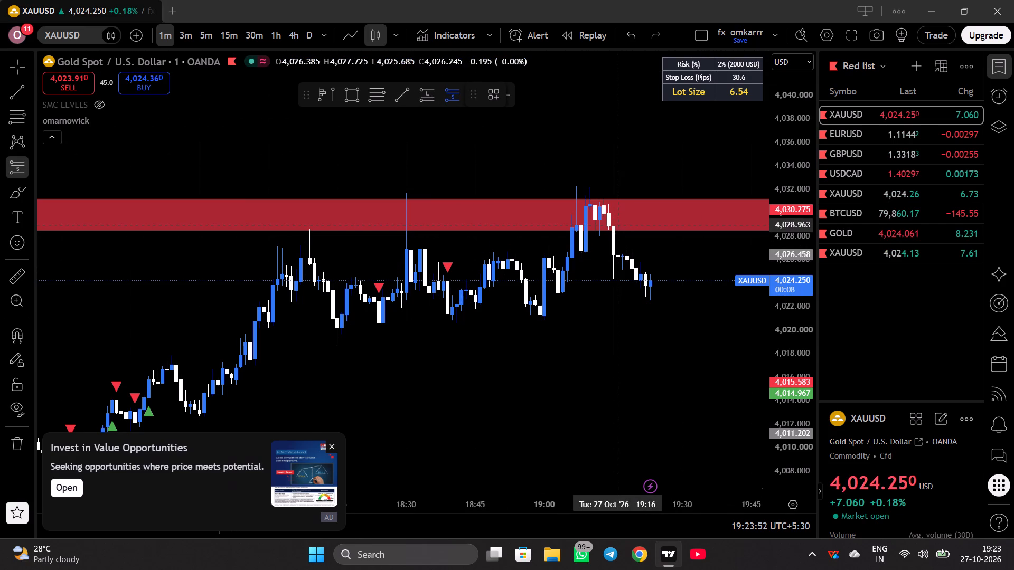
{"action": "left_click", "coordinate": [614, 227]}
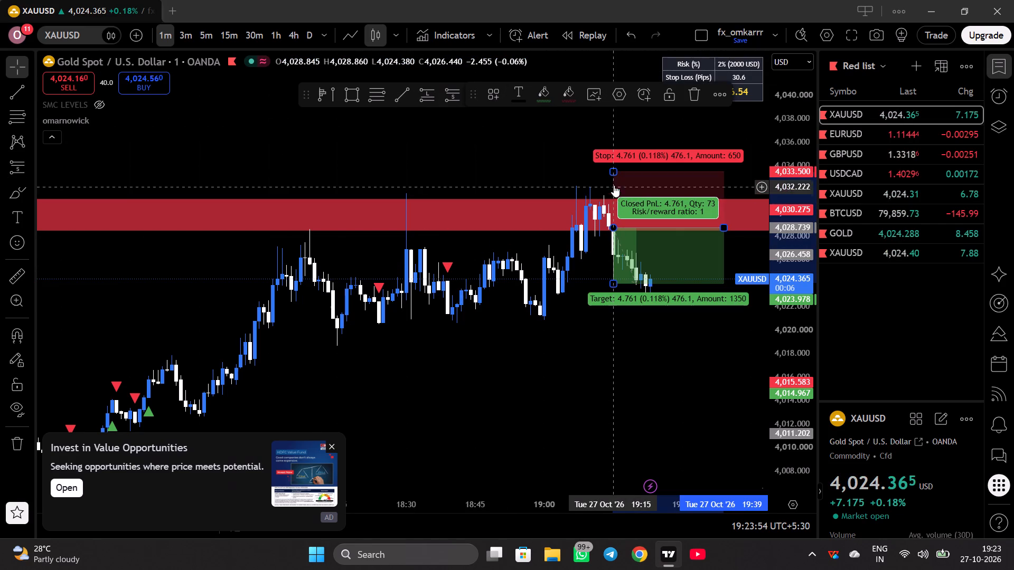
Set the new short position's stop to about 4,032.84 and its target to about 4,016.60.
{"action": "left_click_drag", "start_coordinate": [614, 174], "coordinate": [617, 179]}
{"action": "left_click_drag", "start_coordinate": [614, 281], "coordinate": [617, 298]}
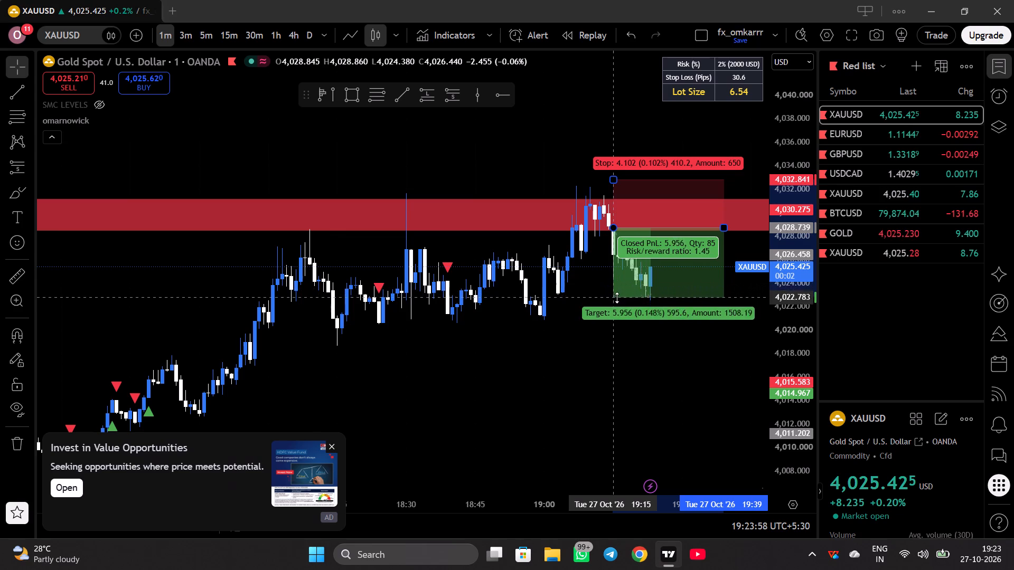
{"action": "left_click_drag", "start_coordinate": [617, 298], "coordinate": [630, 339]}
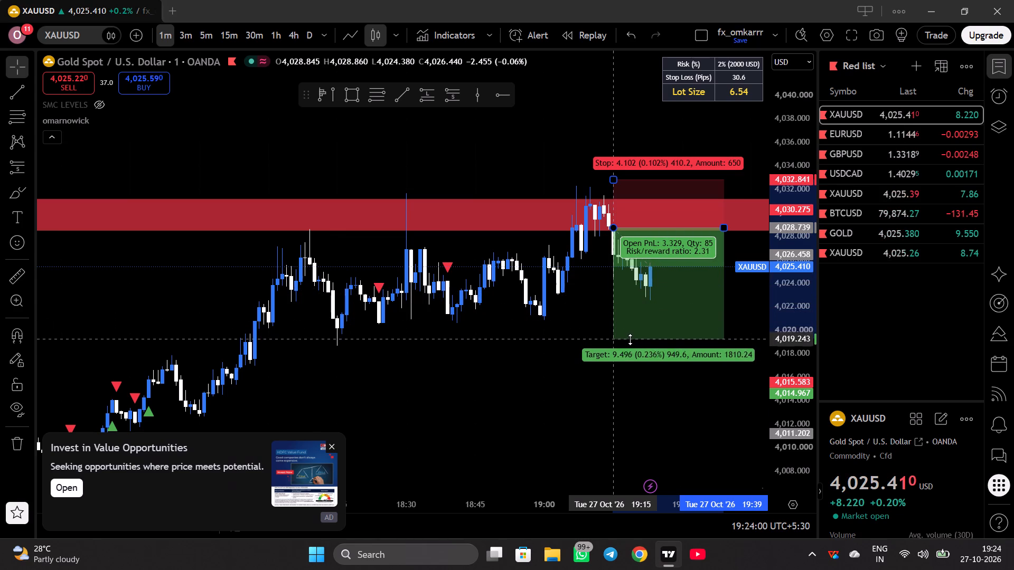
{"action": "left_click_drag", "start_coordinate": [630, 339], "coordinate": [635, 360]}
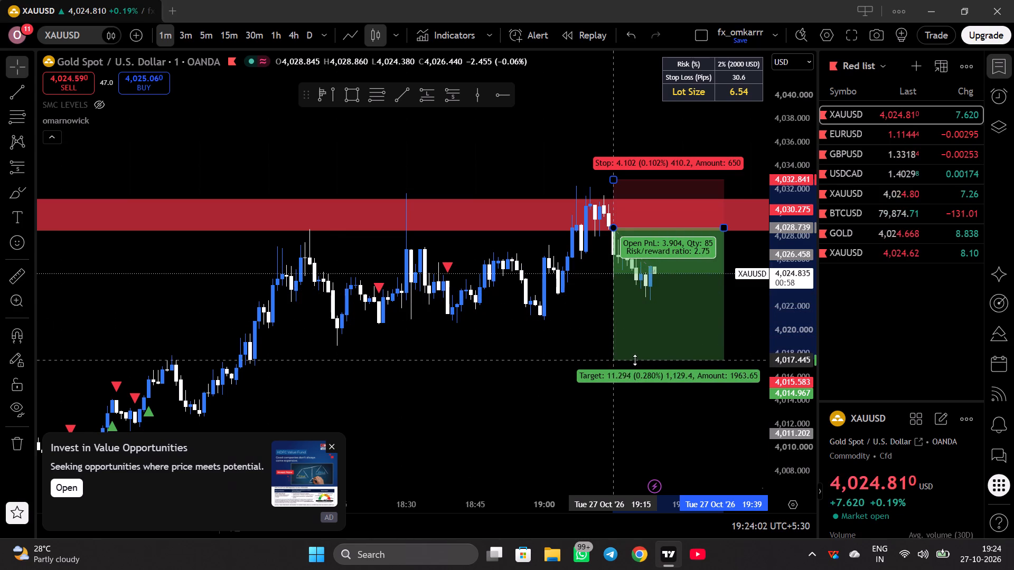
{"action": "left_click_drag", "start_coordinate": [635, 360], "coordinate": [639, 372]}
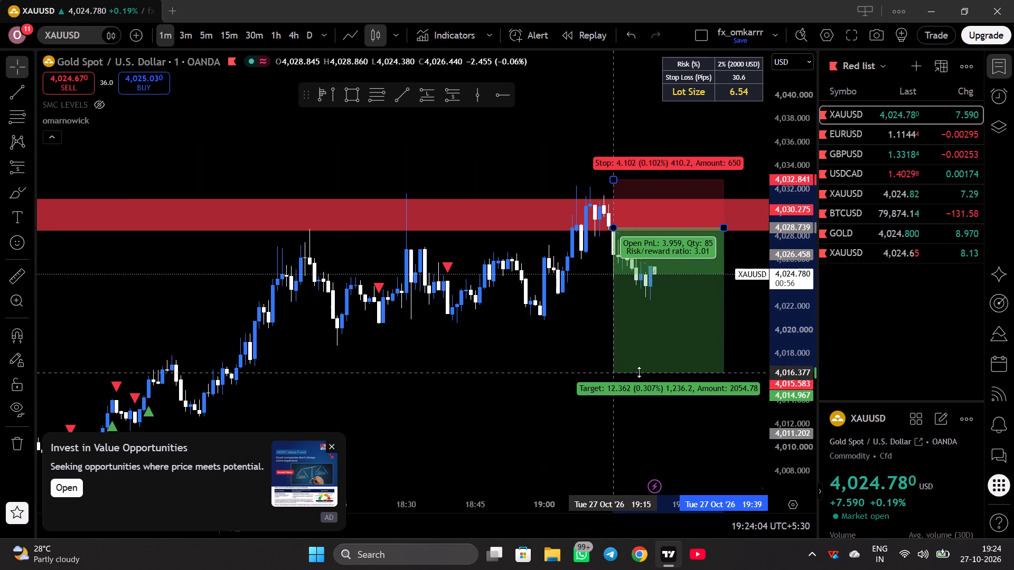
{"action": "left_click_drag", "start_coordinate": [639, 372], "coordinate": [639, 369]}
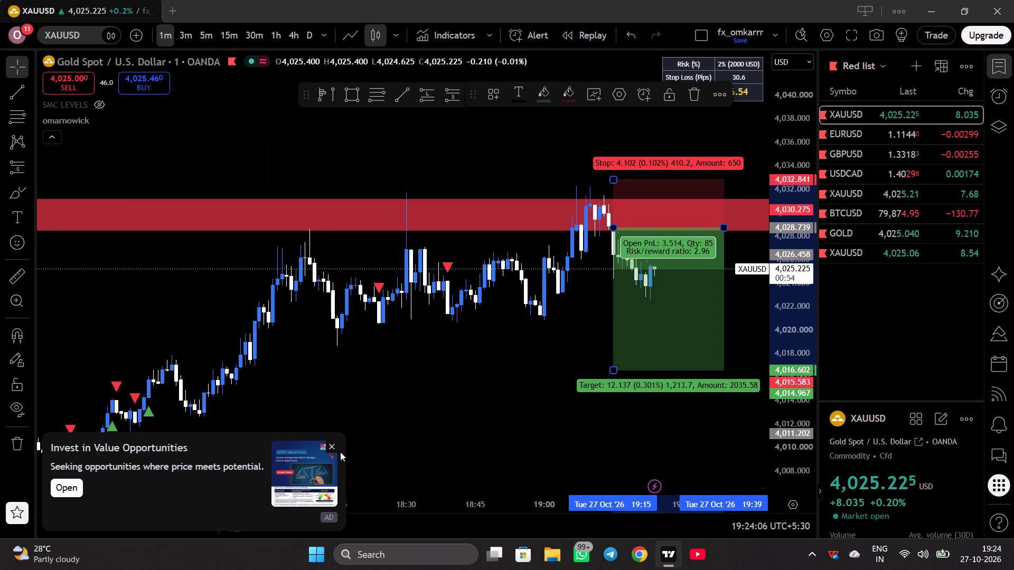
Dismiss the Invest in Value Opportunities advertisement covering the chart.
{"action": "left_click", "coordinate": [334, 446]}
Hide the omarnowick indicator on the 1-minute chart.
{"action": "scroll", "coordinate": [450, 378], "scroll_direction": "down", "scroll_amount": 3}
{"action": "left_click", "coordinate": [545, 427]}
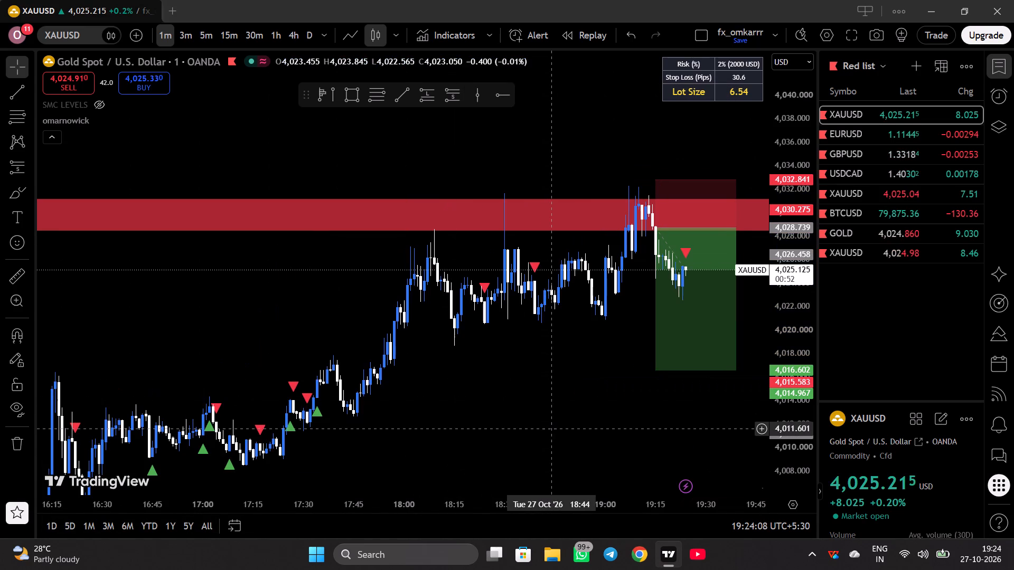
{"action": "scroll", "coordinate": [553, 429], "scroll_direction": "down", "scroll_amount": 2}
{"action": "left_click_drag", "start_coordinate": [613, 432], "coordinate": [381, 420]}
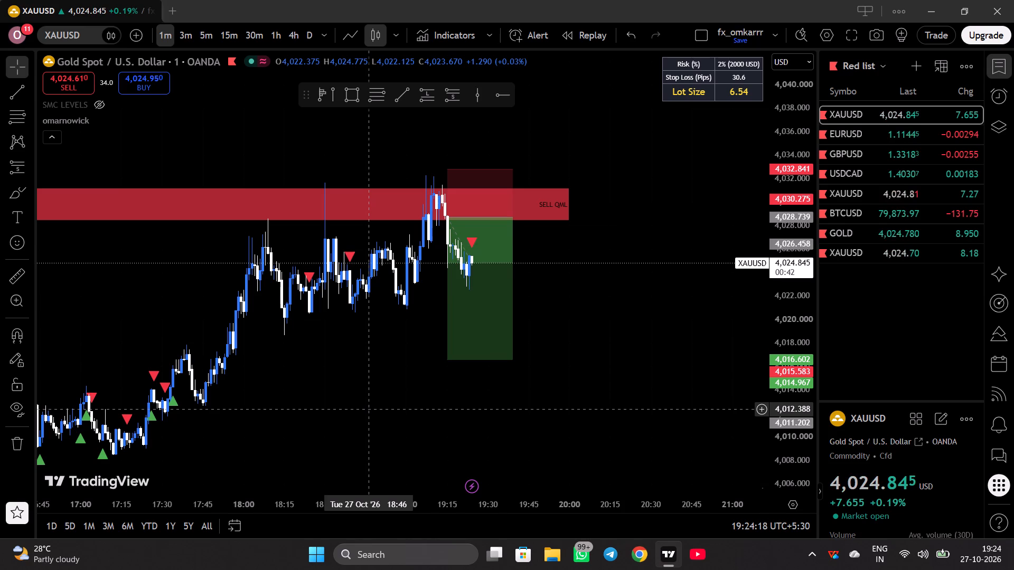
{"action": "left_click", "coordinate": [96, 117]}
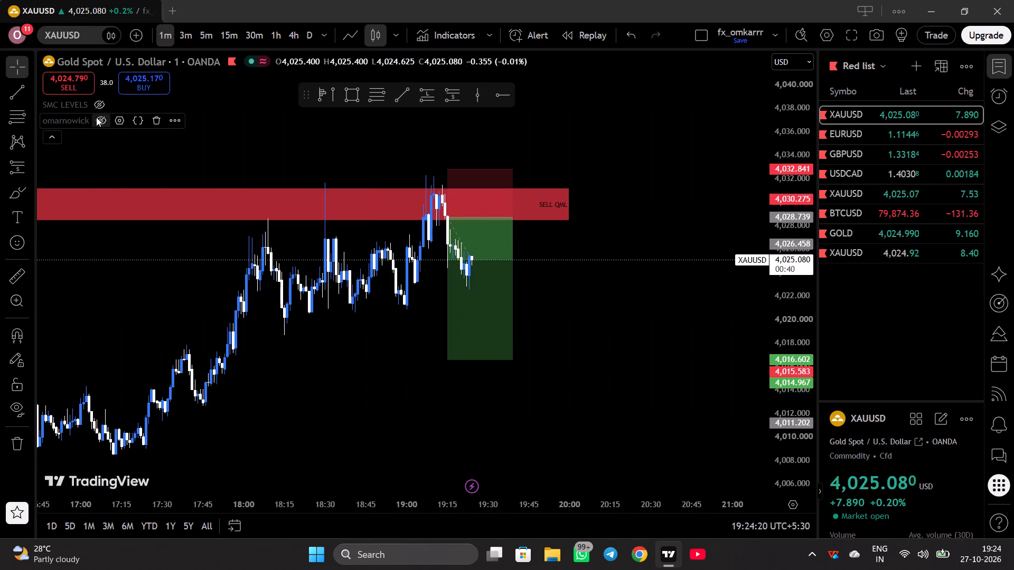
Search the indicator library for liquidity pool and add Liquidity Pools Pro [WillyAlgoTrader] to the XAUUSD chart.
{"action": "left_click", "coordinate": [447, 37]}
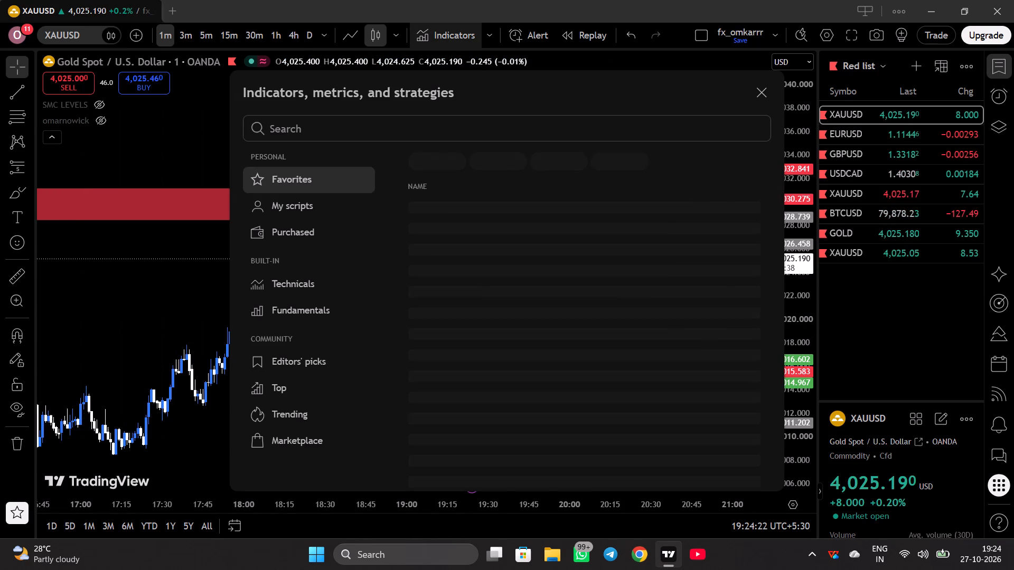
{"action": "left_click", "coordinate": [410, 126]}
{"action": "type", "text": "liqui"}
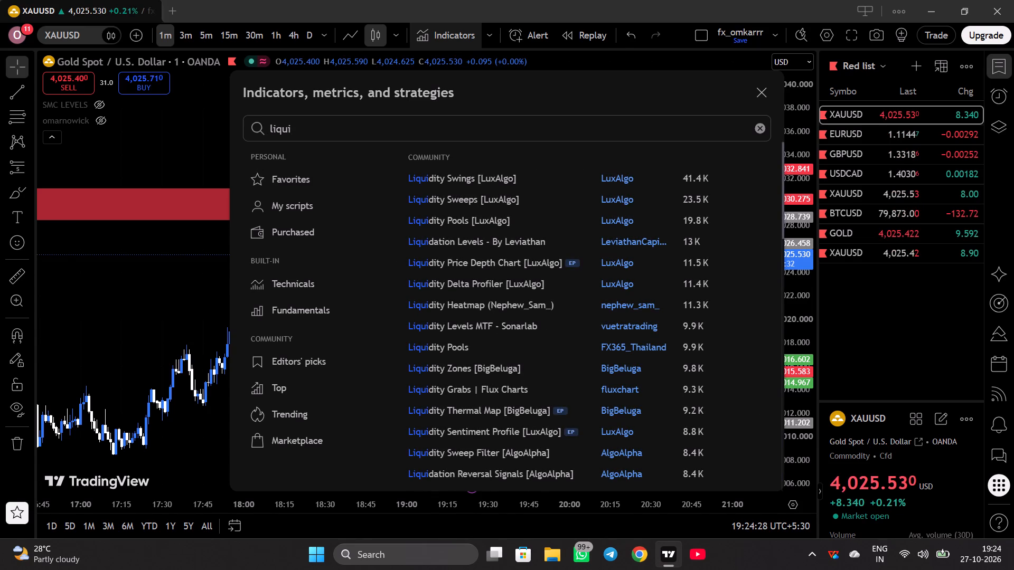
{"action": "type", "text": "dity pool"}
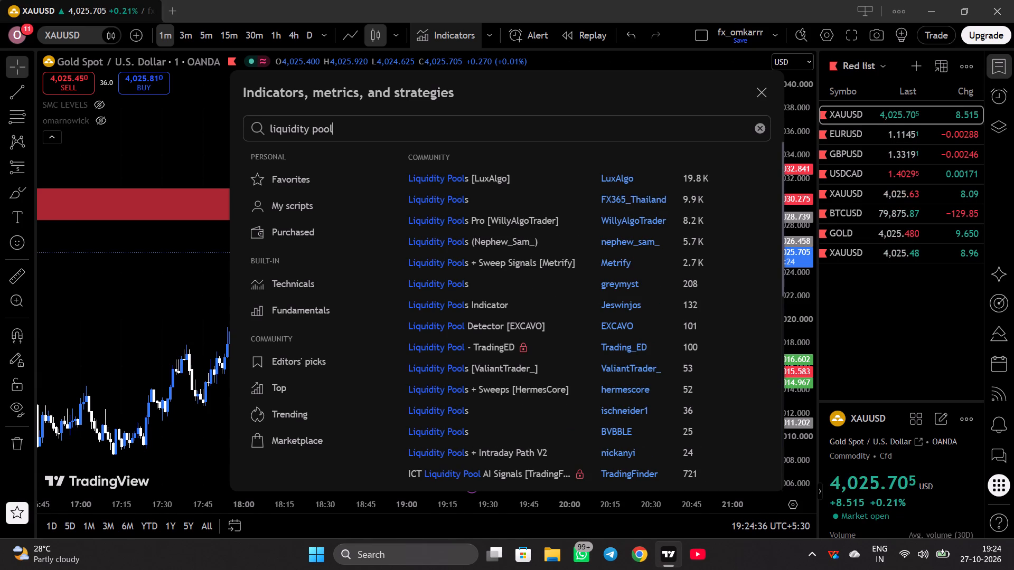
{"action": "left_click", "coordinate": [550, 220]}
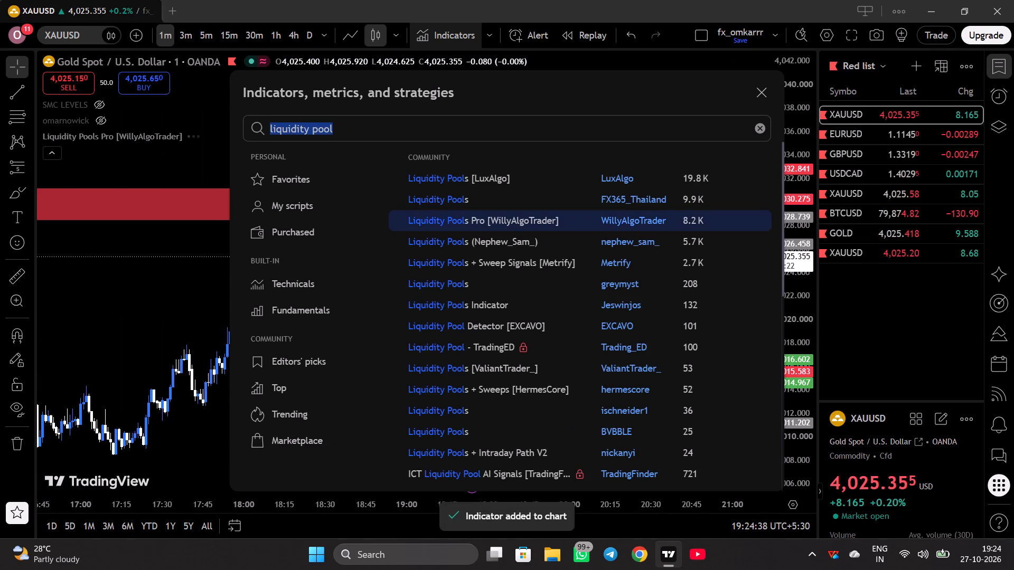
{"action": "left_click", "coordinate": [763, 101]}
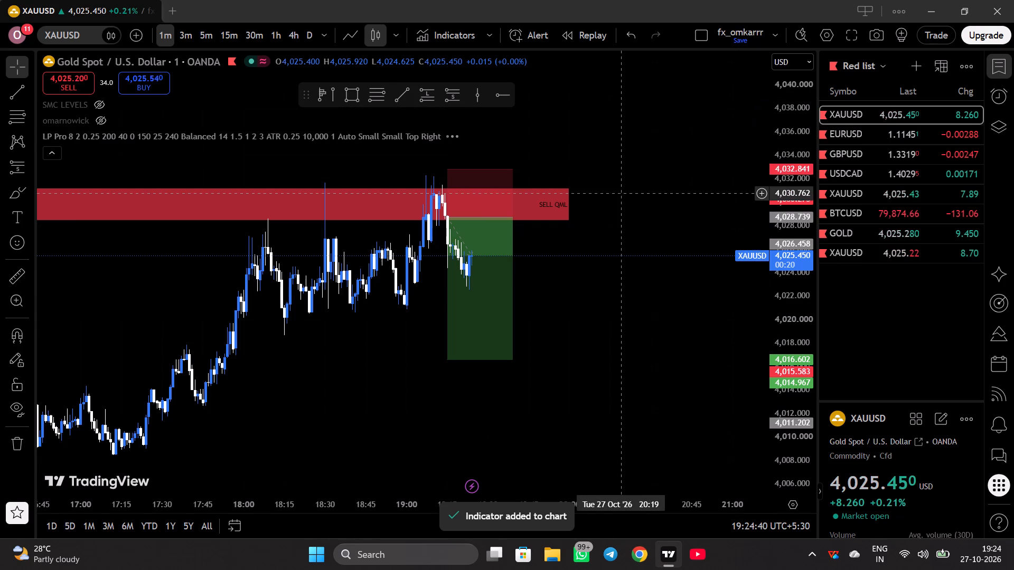
Switch the XAUUSD chart to the 5-minute timeframe.
{"action": "scroll", "coordinate": [528, 146], "scroll_direction": "down", "scroll_amount": 3}
{"action": "right_click", "coordinate": [656, 345]}
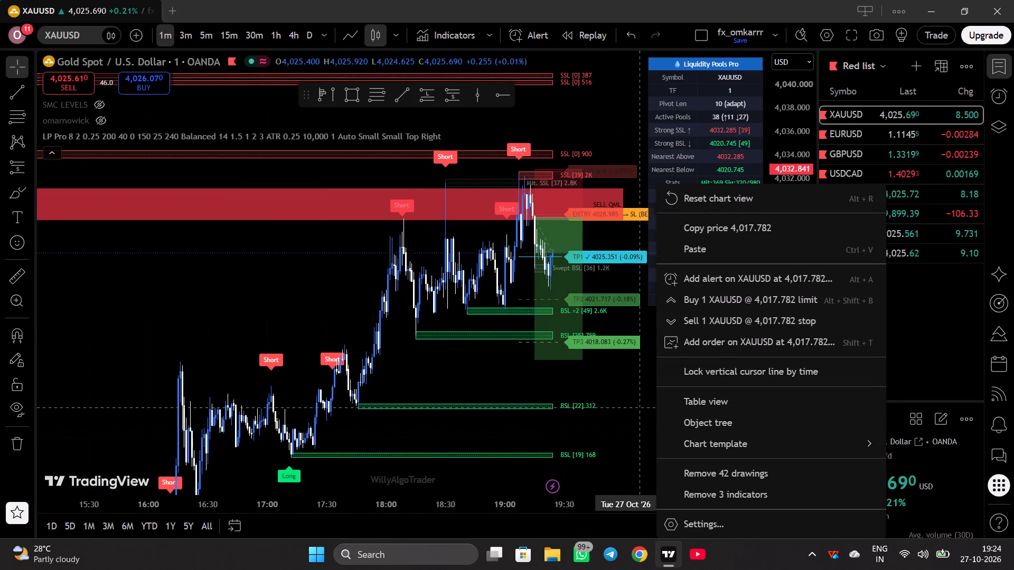
{"action": "left_click", "coordinate": [640, 407]}
{"action": "scroll", "coordinate": [628, 381], "scroll_direction": "up", "scroll_amount": 2}
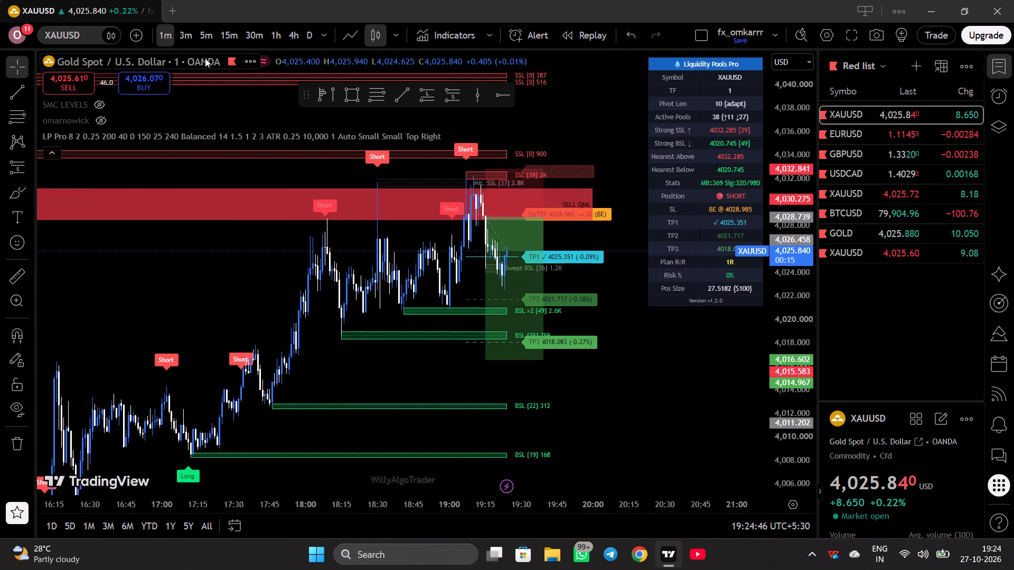
{"action": "left_click", "coordinate": [208, 32]}
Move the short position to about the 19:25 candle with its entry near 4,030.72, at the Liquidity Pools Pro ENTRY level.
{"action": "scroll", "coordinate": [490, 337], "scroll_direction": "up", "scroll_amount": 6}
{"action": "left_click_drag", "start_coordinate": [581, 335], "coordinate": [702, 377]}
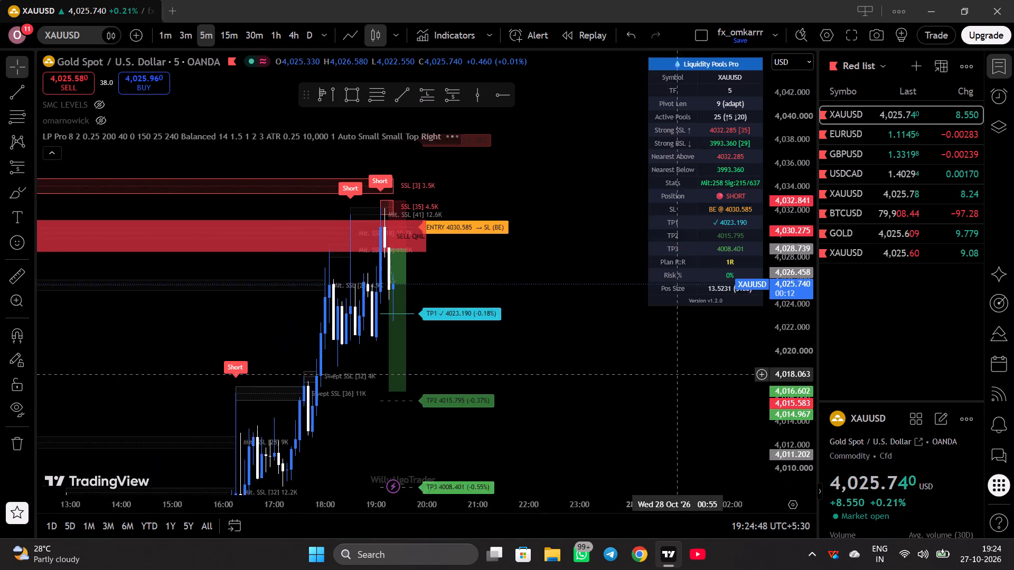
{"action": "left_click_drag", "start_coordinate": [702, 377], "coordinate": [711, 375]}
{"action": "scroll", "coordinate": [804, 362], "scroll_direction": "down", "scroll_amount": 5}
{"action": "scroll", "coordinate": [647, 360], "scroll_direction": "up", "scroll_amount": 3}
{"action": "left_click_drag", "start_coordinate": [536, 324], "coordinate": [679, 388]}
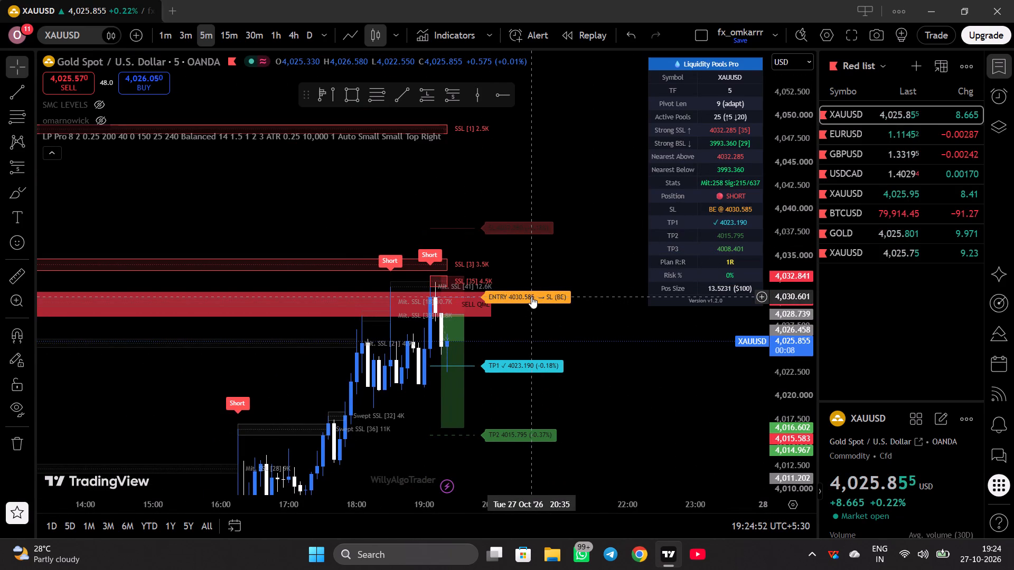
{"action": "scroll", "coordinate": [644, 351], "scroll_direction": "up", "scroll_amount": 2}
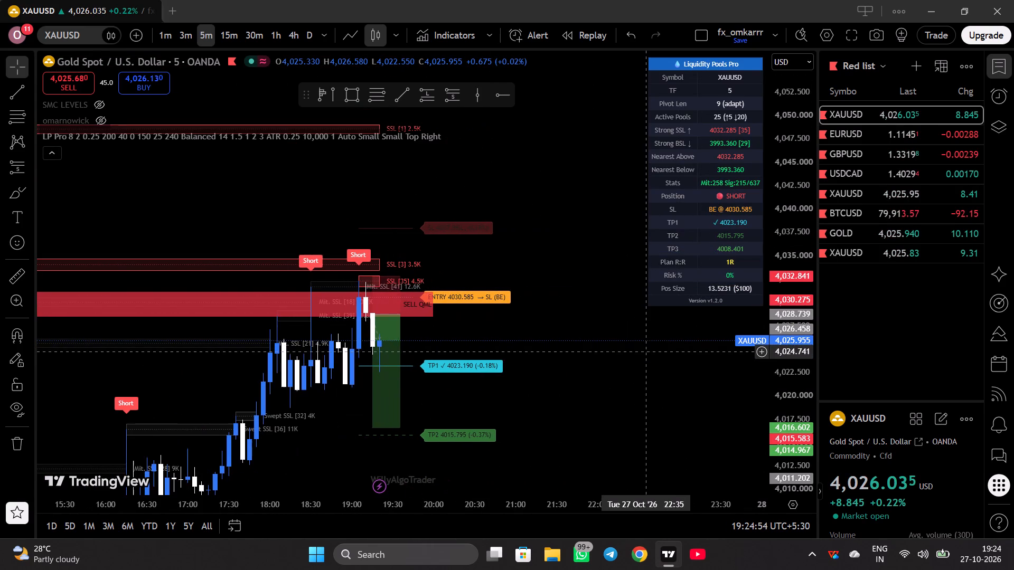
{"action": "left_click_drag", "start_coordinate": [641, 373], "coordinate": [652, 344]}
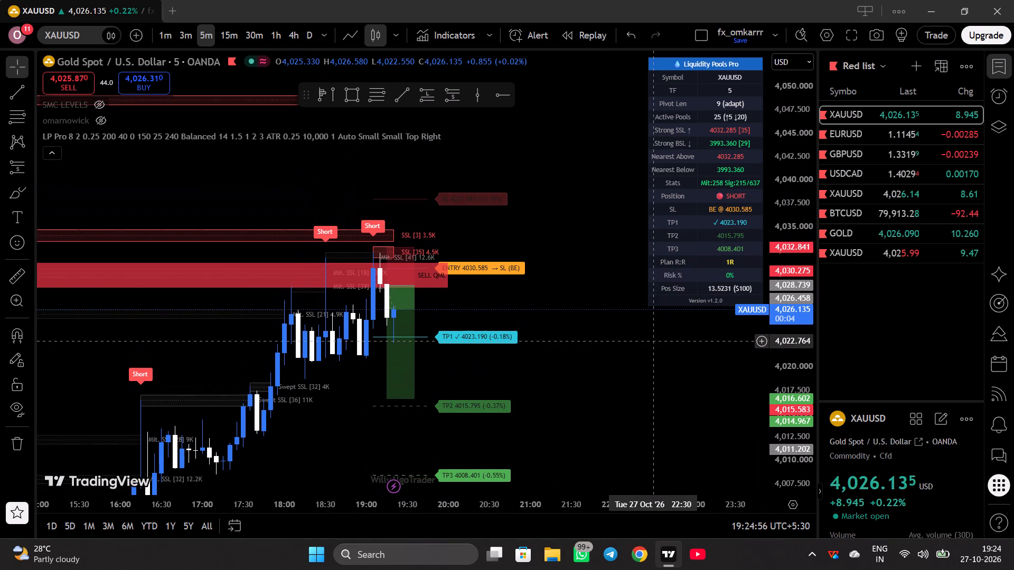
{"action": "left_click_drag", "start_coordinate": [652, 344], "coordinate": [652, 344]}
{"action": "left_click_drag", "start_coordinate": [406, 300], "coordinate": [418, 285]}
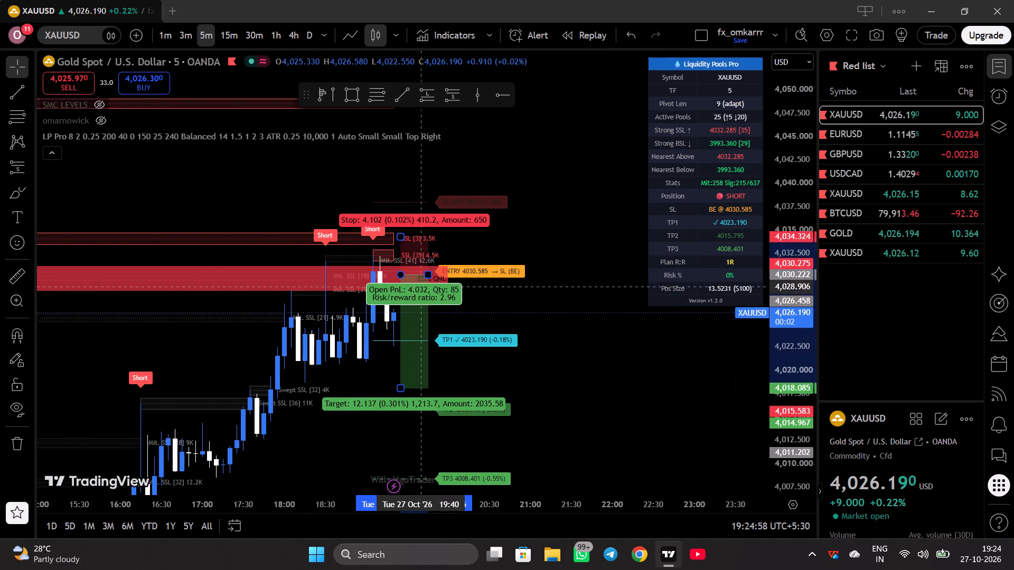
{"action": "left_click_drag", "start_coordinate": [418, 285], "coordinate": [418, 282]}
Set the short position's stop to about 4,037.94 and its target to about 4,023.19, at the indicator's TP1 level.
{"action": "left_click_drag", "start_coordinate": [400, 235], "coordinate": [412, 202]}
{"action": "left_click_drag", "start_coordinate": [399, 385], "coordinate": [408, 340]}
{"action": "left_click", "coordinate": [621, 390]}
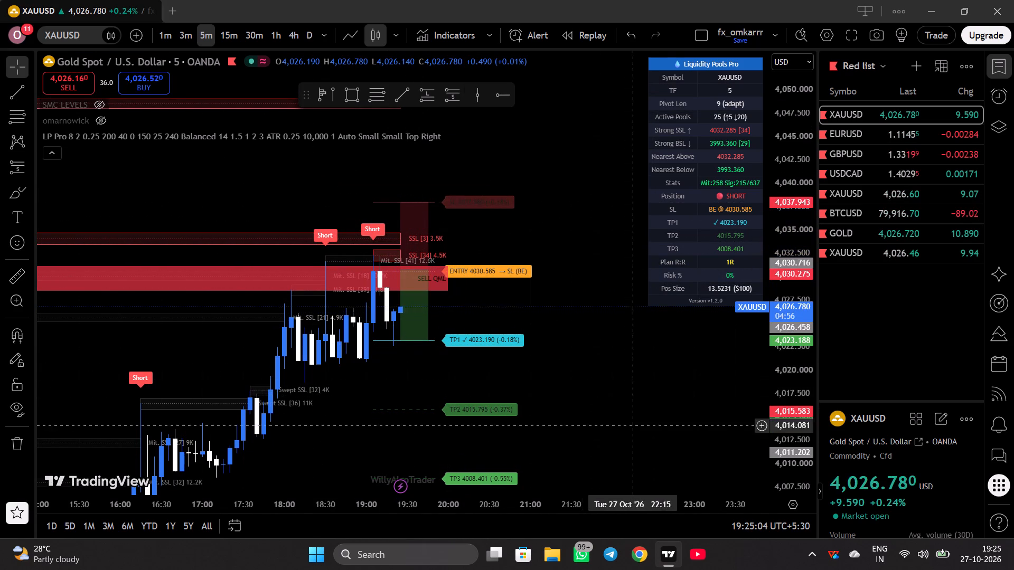
Examine the indicator's earlier Long and Short signals and liquidity zones across the 5-minute price history.
{"action": "scroll", "coordinate": [638, 432], "scroll_direction": "down", "scroll_amount": 3}
{"action": "left_click_drag", "start_coordinate": [652, 425], "coordinate": [705, 216]}
{"action": "scroll", "coordinate": [538, 309], "scroll_direction": "down", "scroll_amount": 4}
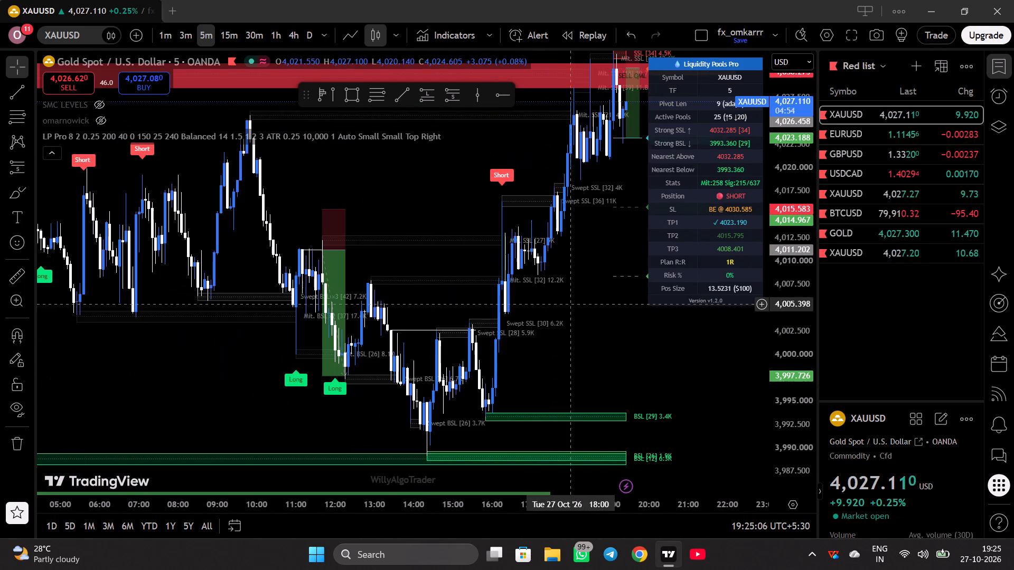
{"action": "left_click_drag", "start_coordinate": [643, 354], "coordinate": [674, 296]}
{"action": "scroll", "coordinate": [267, 346], "scroll_direction": "down", "scroll_amount": 2}
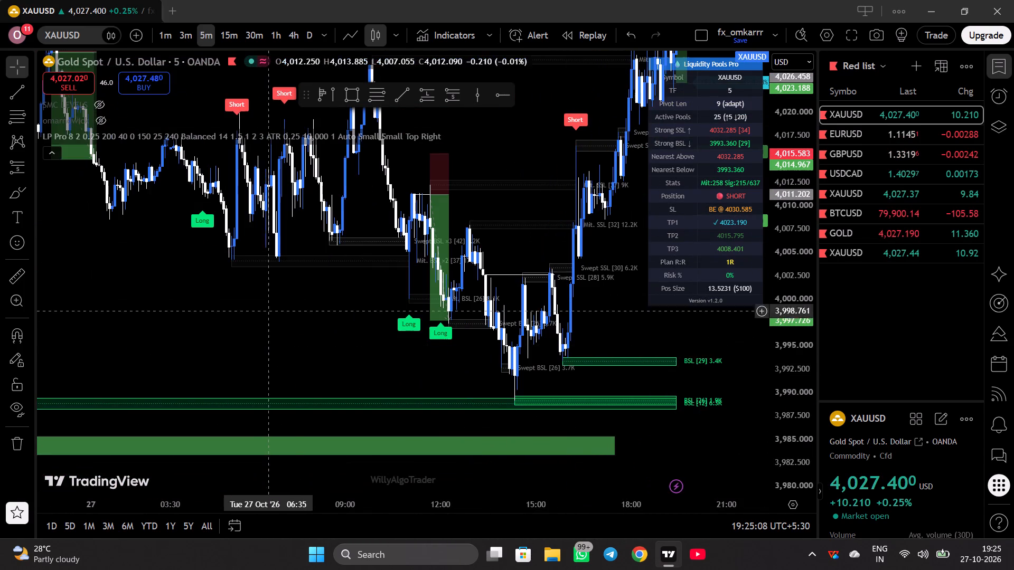
{"action": "left_click_drag", "start_coordinate": [297, 274], "coordinate": [351, 420]}
{"action": "scroll", "coordinate": [356, 417], "scroll_direction": "up", "scroll_amount": 4}
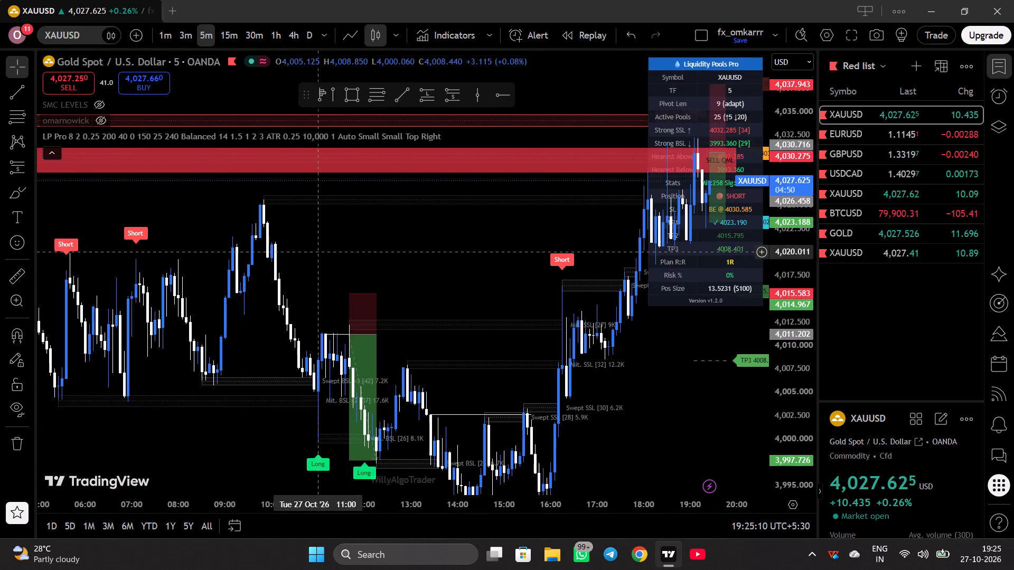
{"action": "scroll", "coordinate": [493, 267], "scroll_direction": "down", "scroll_amount": 14}
{"action": "scroll", "coordinate": [549, 321], "scroll_direction": "up", "scroll_amount": 12}
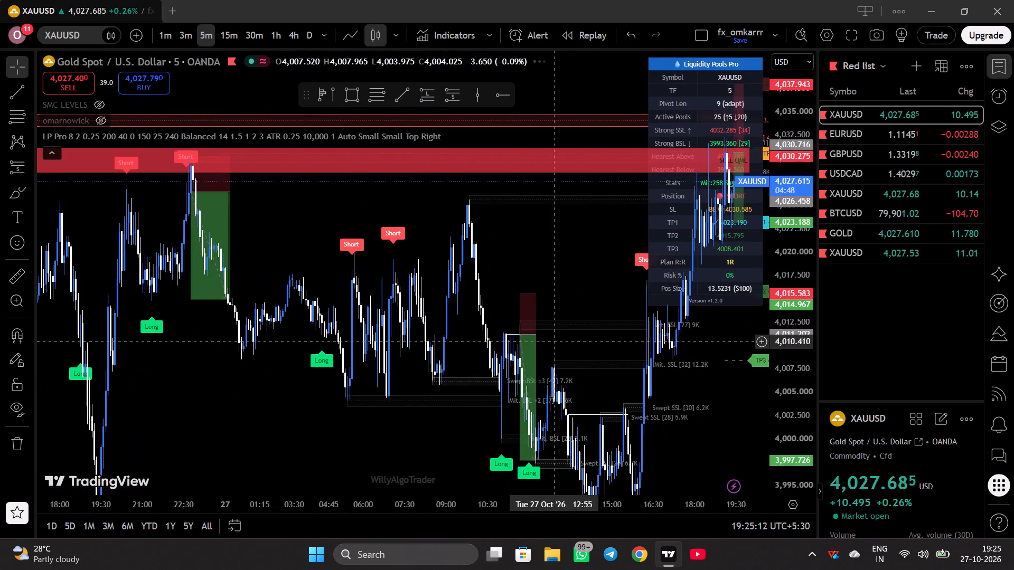
{"action": "left_click_drag", "start_coordinate": [610, 328], "coordinate": [590, 315]}
{"action": "scroll", "coordinate": [168, 297], "scroll_direction": "up", "scroll_amount": 7}
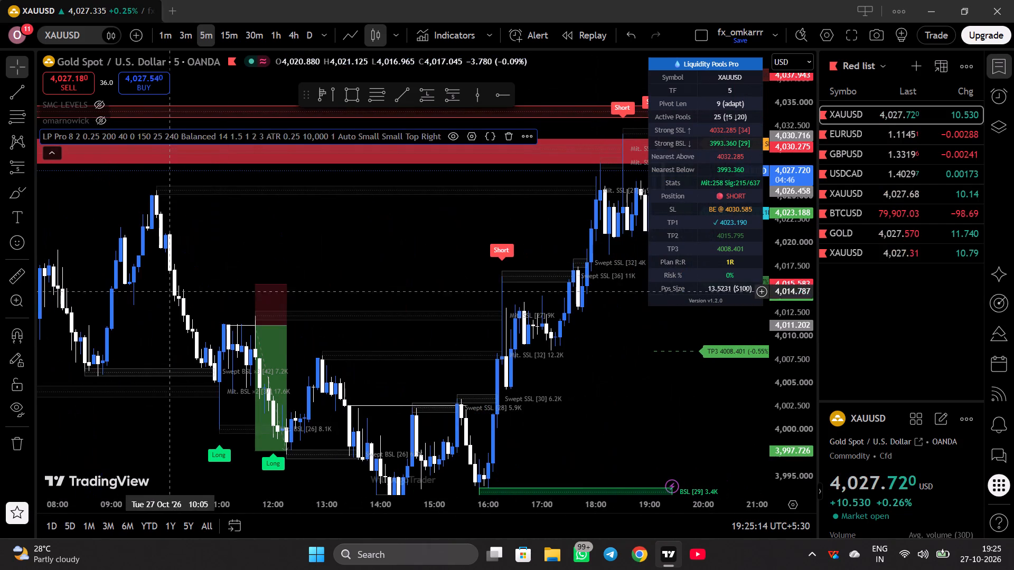
{"action": "left_click", "coordinate": [197, 220]}
{"action": "left_click_drag", "start_coordinate": [293, 233], "coordinate": [489, 253]}
{"action": "scroll", "coordinate": [491, 253], "scroll_direction": "up", "scroll_amount": 2}
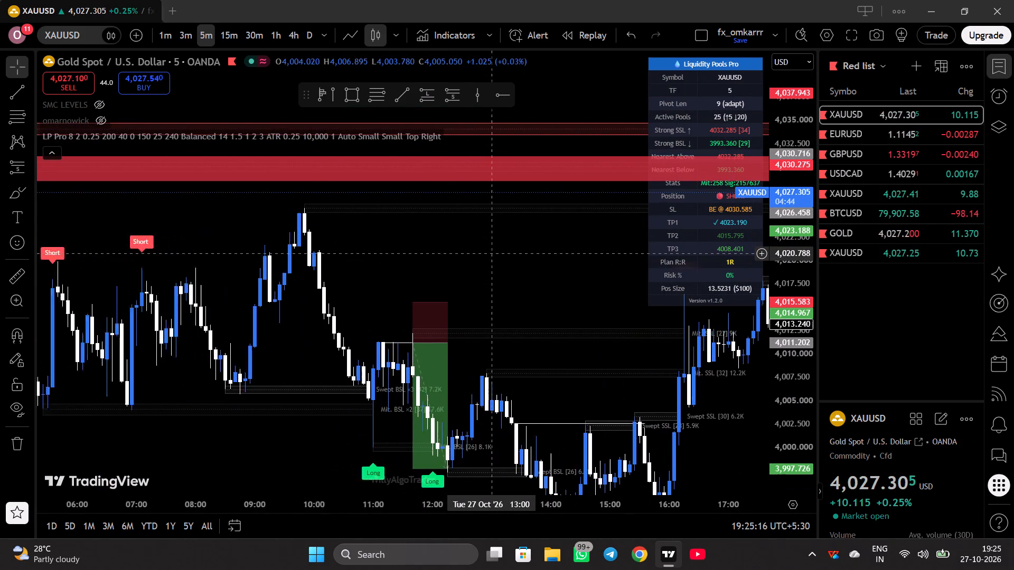
{"action": "scroll", "coordinate": [491, 253], "scroll_direction": "up", "scroll_amount": 1}
{"action": "left_click_drag", "start_coordinate": [550, 275], "coordinate": [80, 321]}
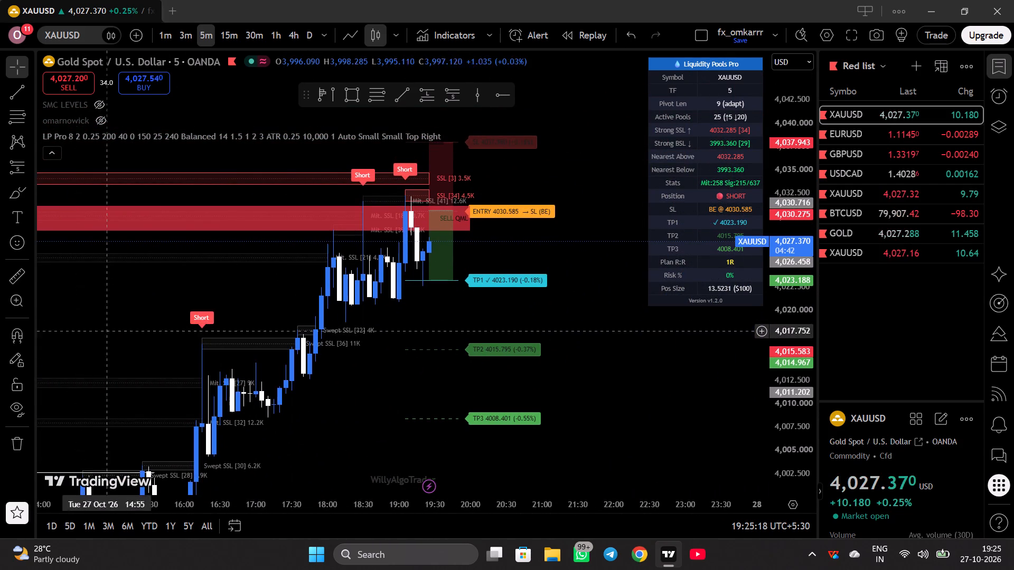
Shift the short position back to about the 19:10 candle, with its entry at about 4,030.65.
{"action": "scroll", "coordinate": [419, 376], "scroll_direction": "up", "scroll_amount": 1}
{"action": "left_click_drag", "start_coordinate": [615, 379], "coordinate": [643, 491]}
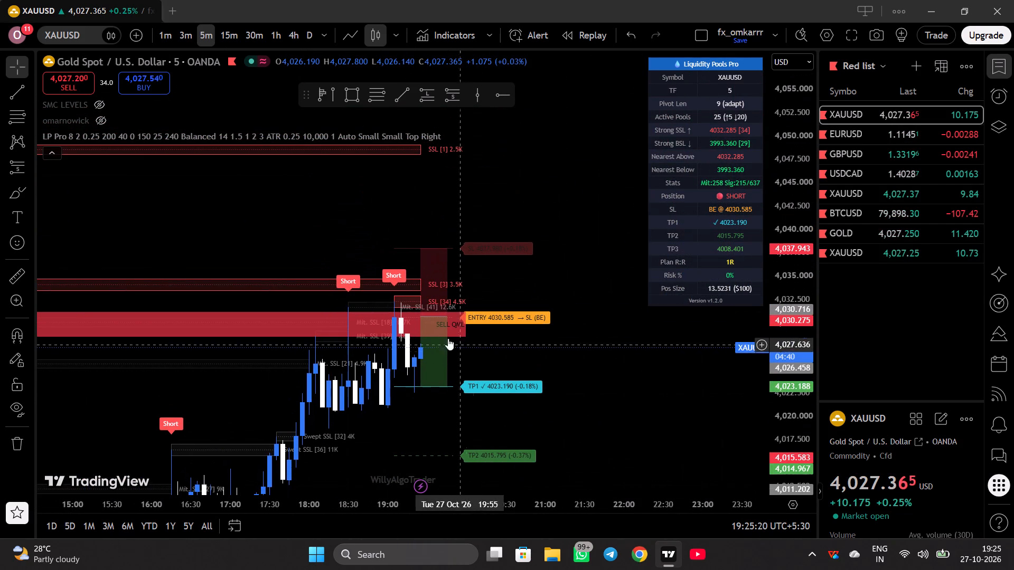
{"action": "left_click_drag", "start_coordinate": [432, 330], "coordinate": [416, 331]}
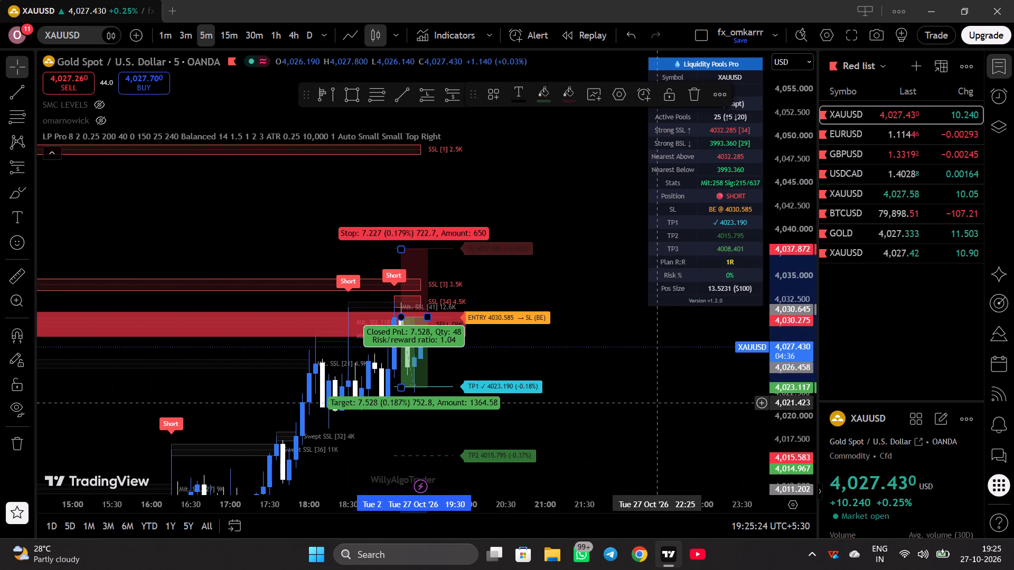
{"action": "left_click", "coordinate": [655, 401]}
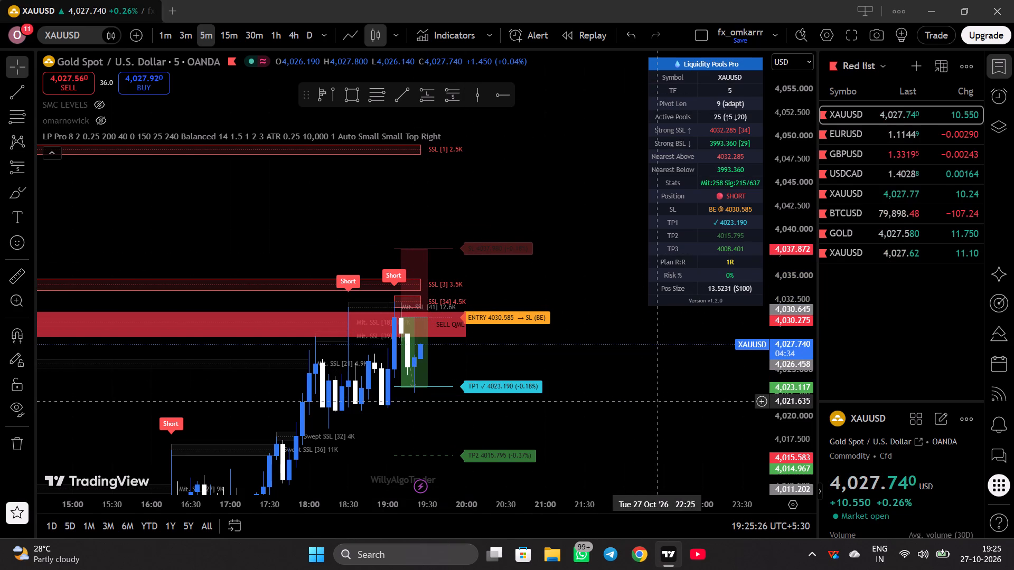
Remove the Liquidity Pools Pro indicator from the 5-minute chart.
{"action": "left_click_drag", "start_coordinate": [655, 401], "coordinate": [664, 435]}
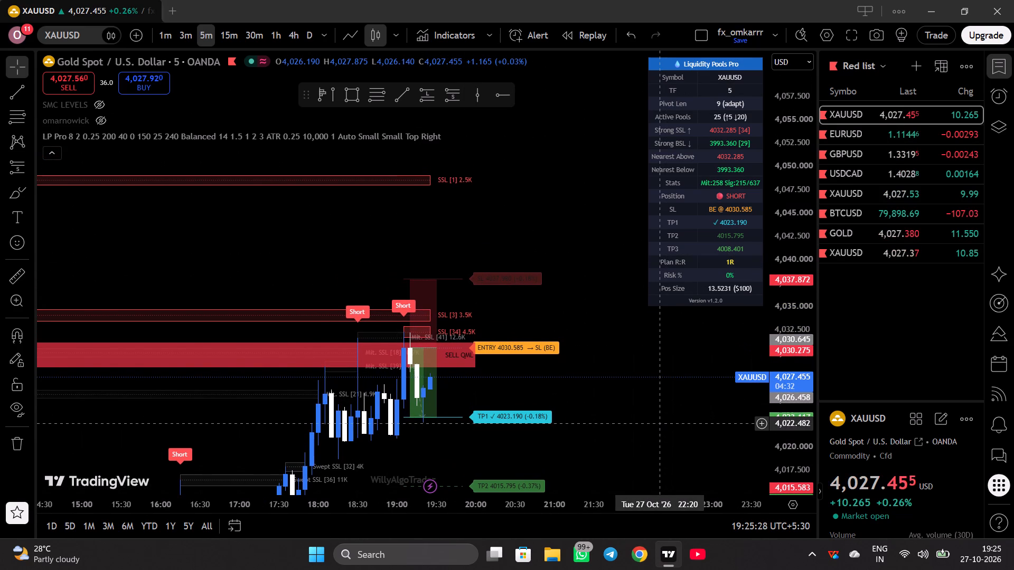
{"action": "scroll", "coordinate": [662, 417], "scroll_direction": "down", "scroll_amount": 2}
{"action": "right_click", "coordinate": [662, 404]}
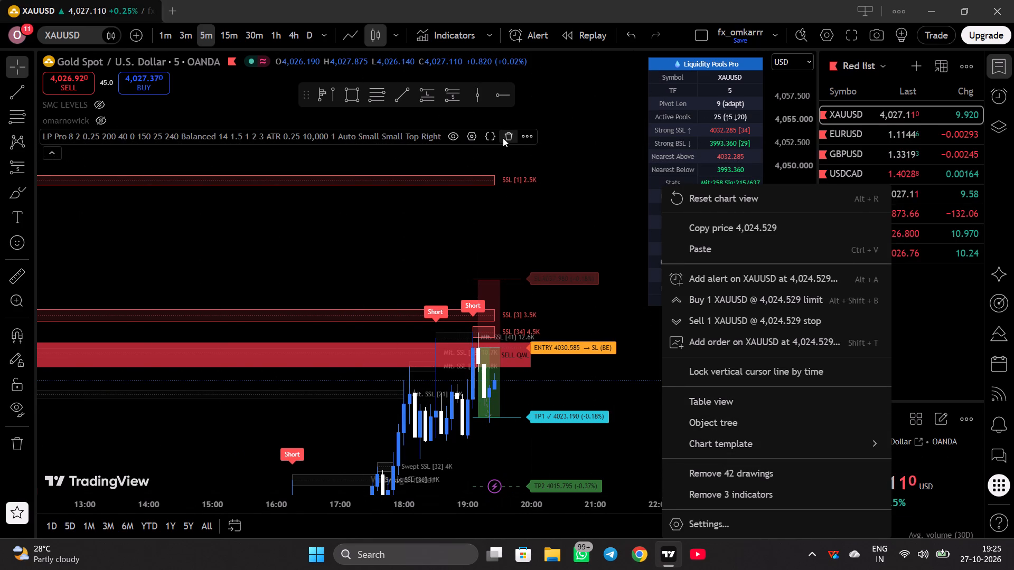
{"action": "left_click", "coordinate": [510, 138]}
Delete the short position drawn at the SELL QML zone.
{"action": "left_click", "coordinate": [490, 355]}
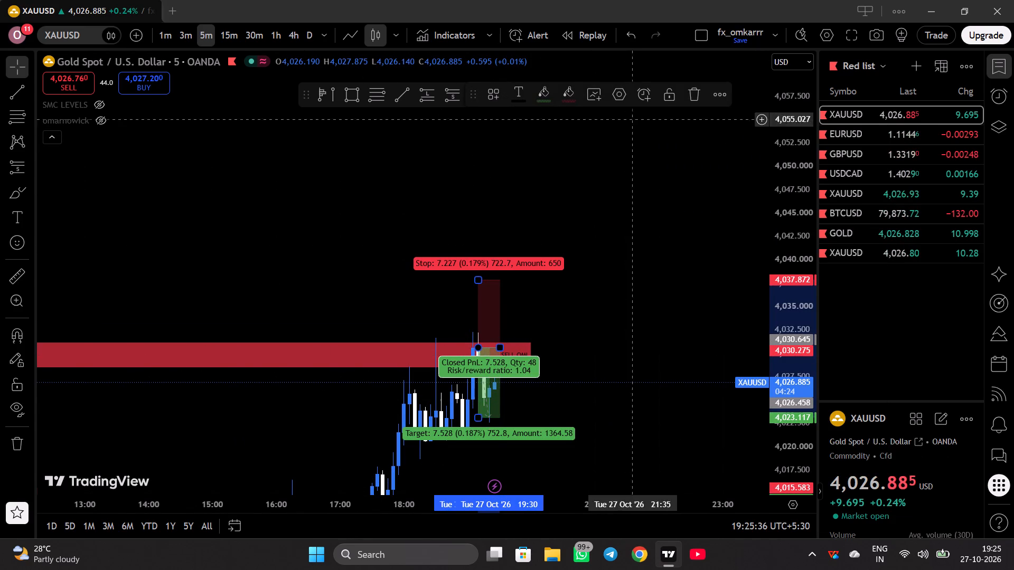
{"action": "left_click", "coordinate": [692, 86]}
{"action": "scroll", "coordinate": [641, 207], "scroll_direction": "up", "scroll_amount": 2}
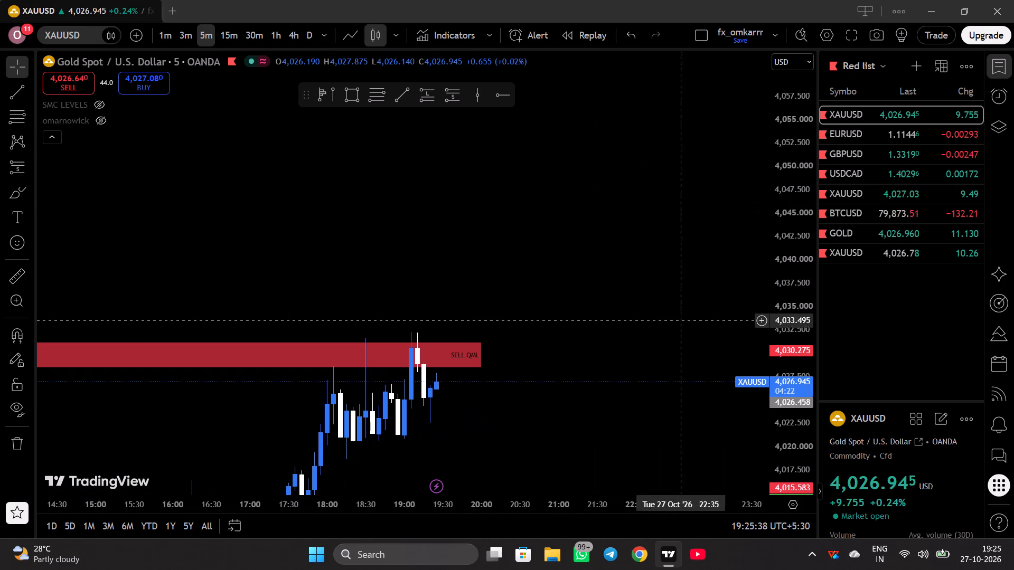
Minimize the chart window.
{"action": "left_click", "coordinate": [938, 4]}
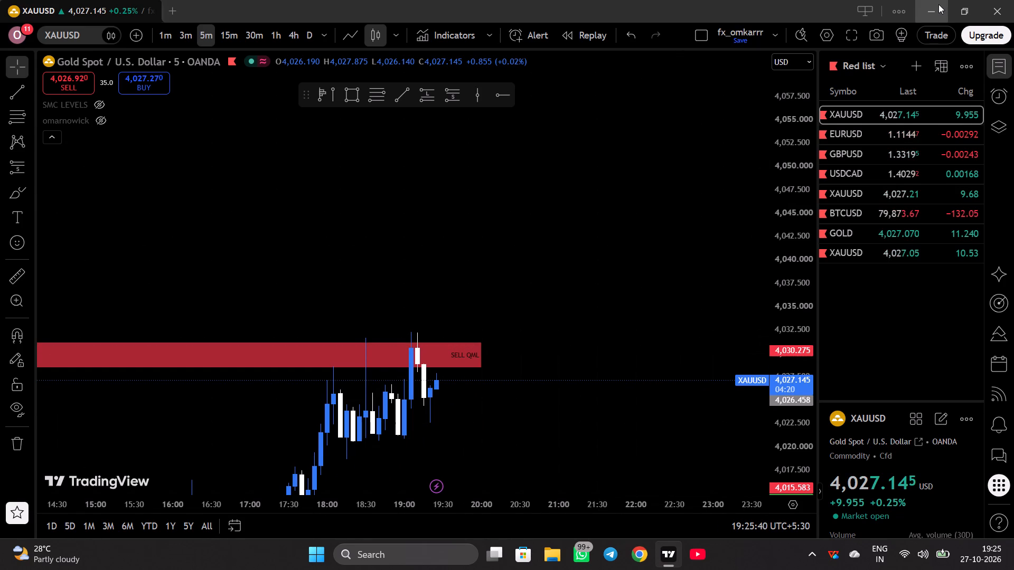
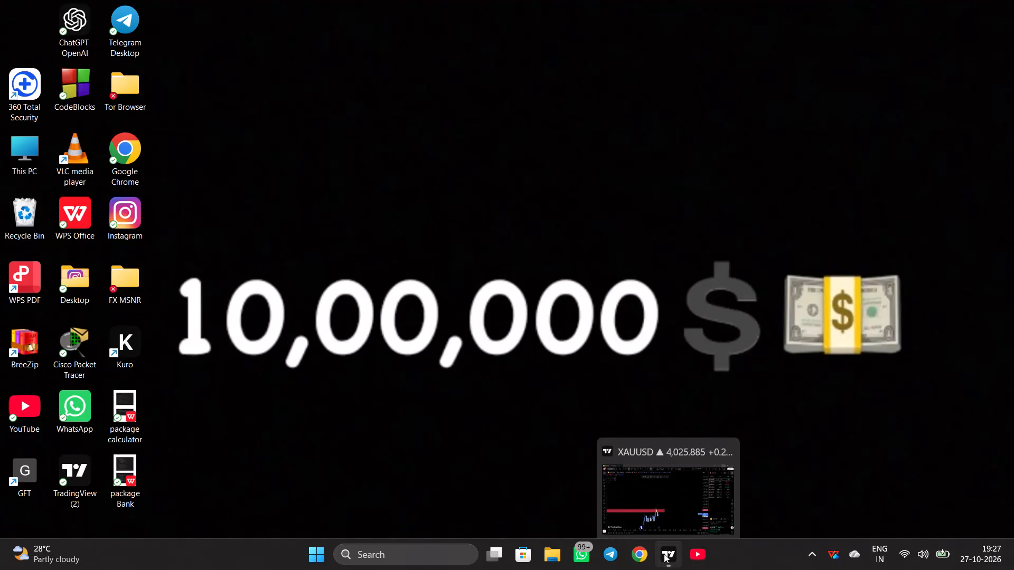
Switch back to the minimized TradingView window with the XAUUSD chart.
{"action": "left_click", "coordinate": [664, 554]}
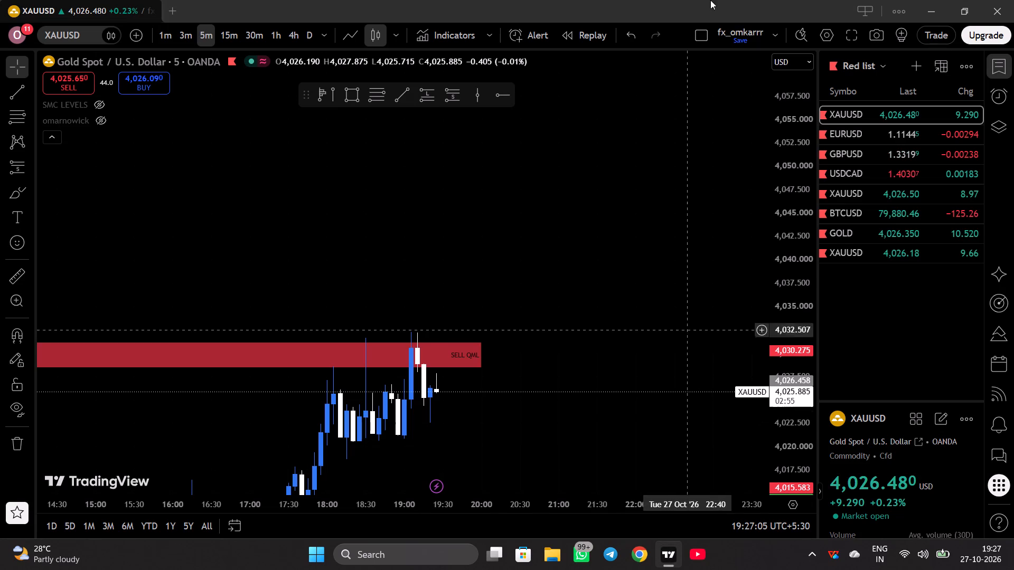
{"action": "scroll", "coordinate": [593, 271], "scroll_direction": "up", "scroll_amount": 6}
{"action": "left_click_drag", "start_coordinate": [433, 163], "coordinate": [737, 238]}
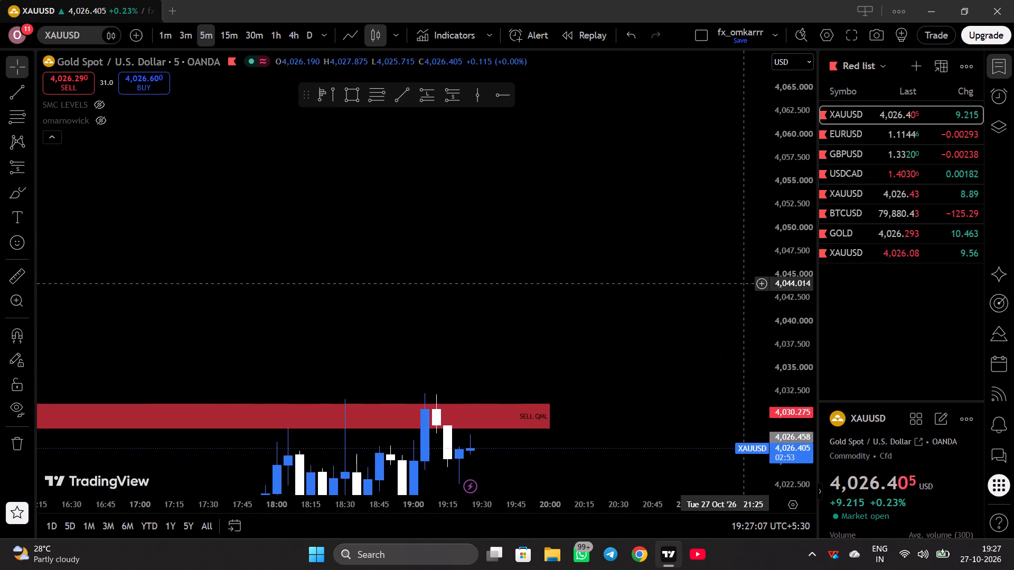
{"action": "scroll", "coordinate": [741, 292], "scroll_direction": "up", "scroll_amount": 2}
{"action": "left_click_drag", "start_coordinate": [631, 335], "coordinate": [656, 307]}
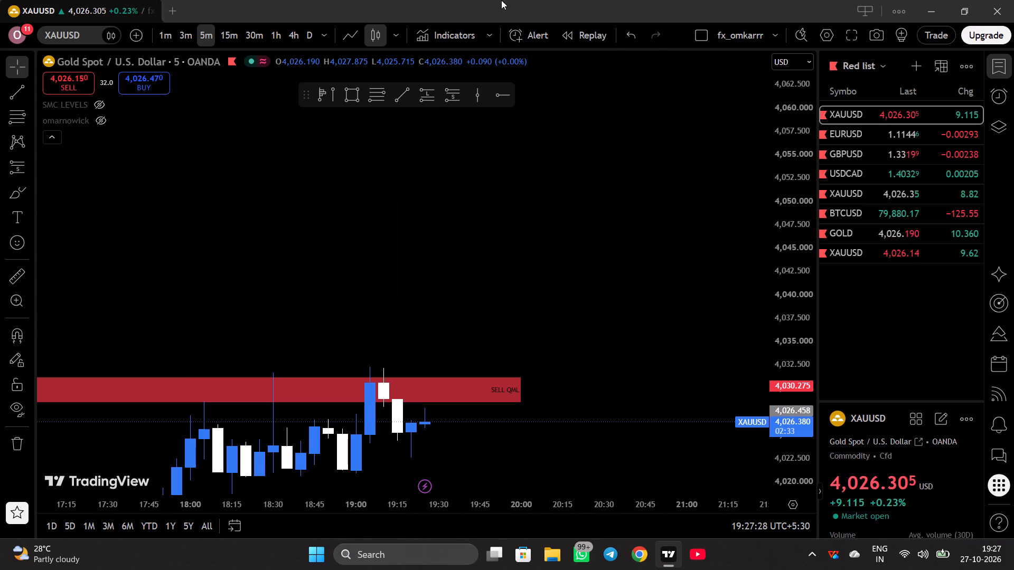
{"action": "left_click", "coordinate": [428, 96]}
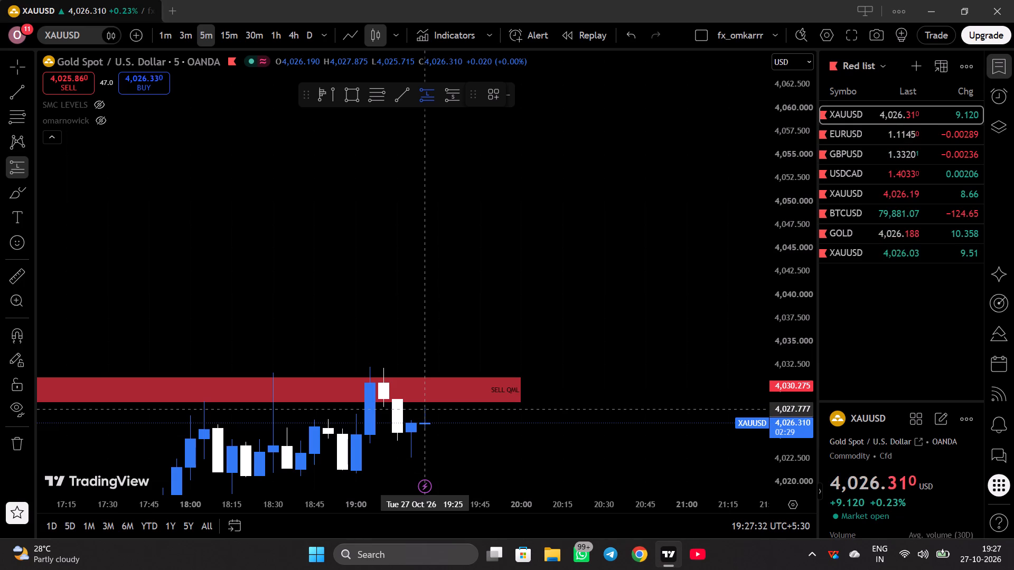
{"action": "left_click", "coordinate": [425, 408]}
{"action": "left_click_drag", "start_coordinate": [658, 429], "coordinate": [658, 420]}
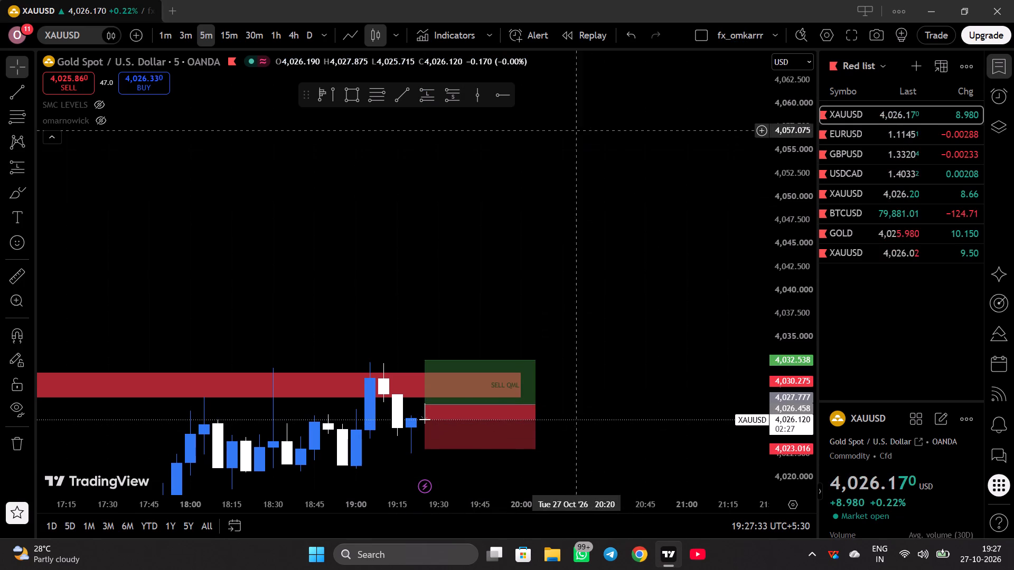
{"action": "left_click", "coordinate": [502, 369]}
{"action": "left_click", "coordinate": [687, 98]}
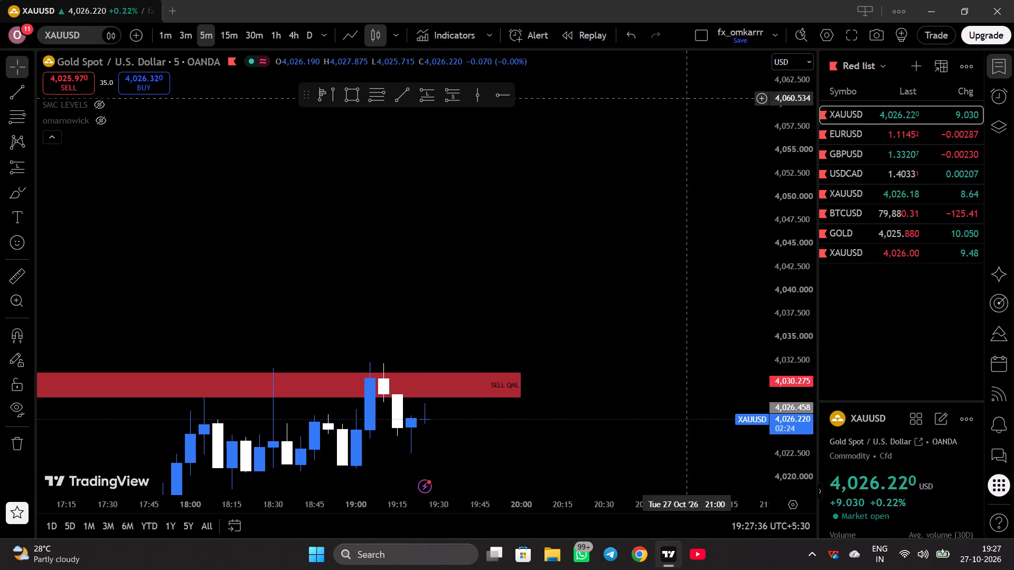
Place a short position at the 19:25 candle with its entry at about 4,027.85 and its stop at about 4,033.99.
{"action": "left_click", "coordinate": [455, 95]}
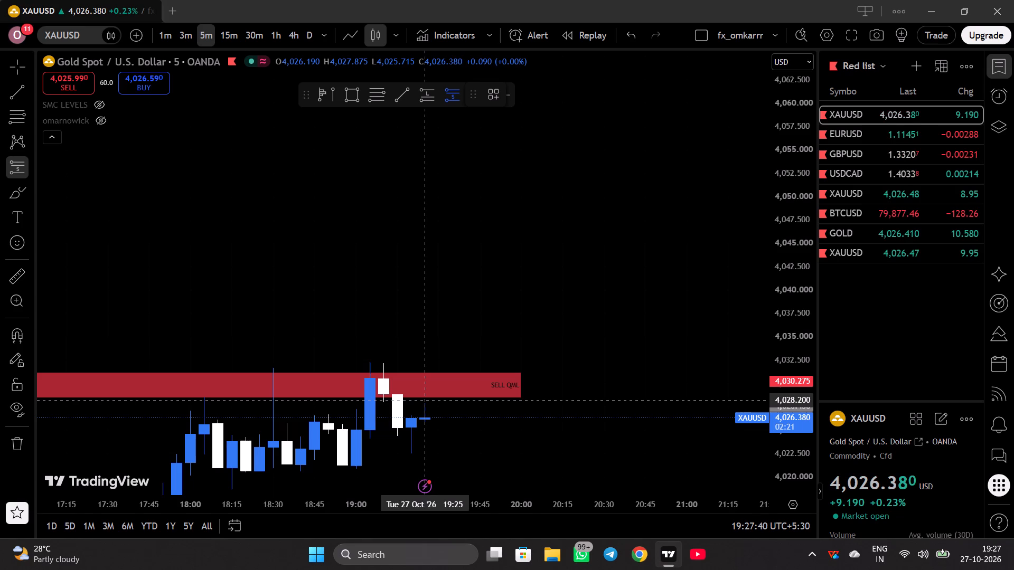
{"action": "left_click", "coordinate": [425, 403]}
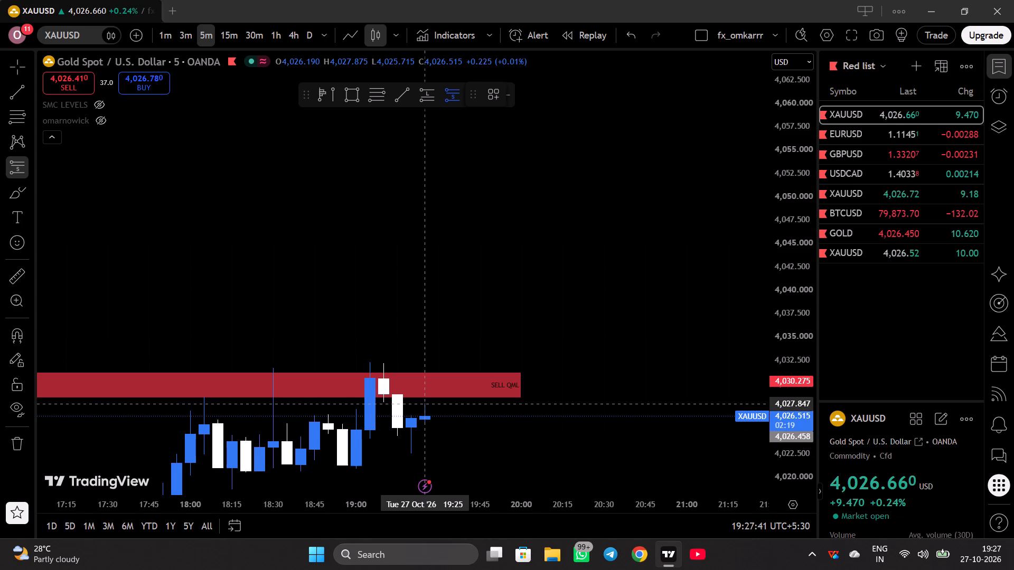
{"action": "left_click", "coordinate": [735, 346]}
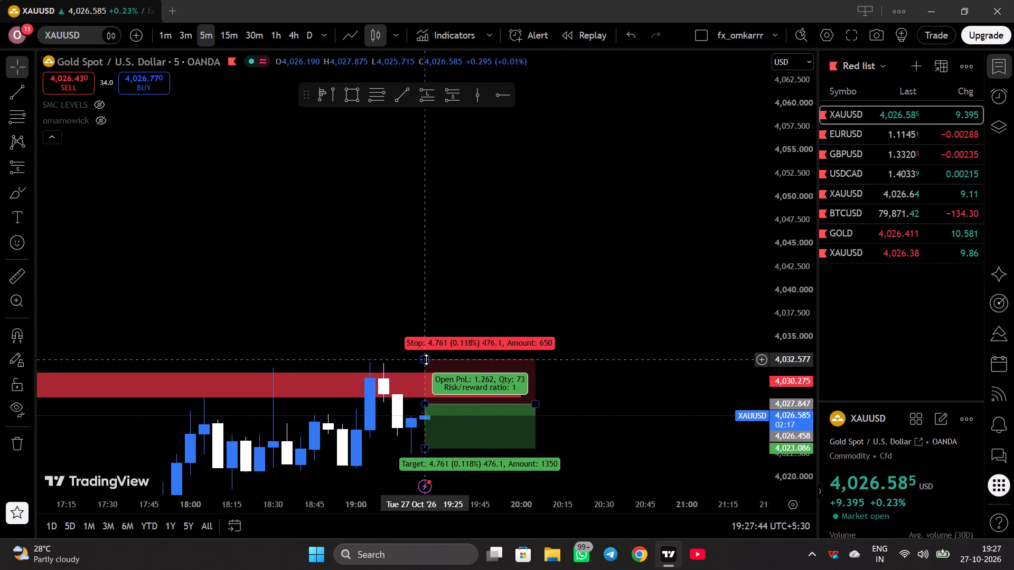
{"action": "left_click_drag", "start_coordinate": [426, 359], "coordinate": [431, 346]}
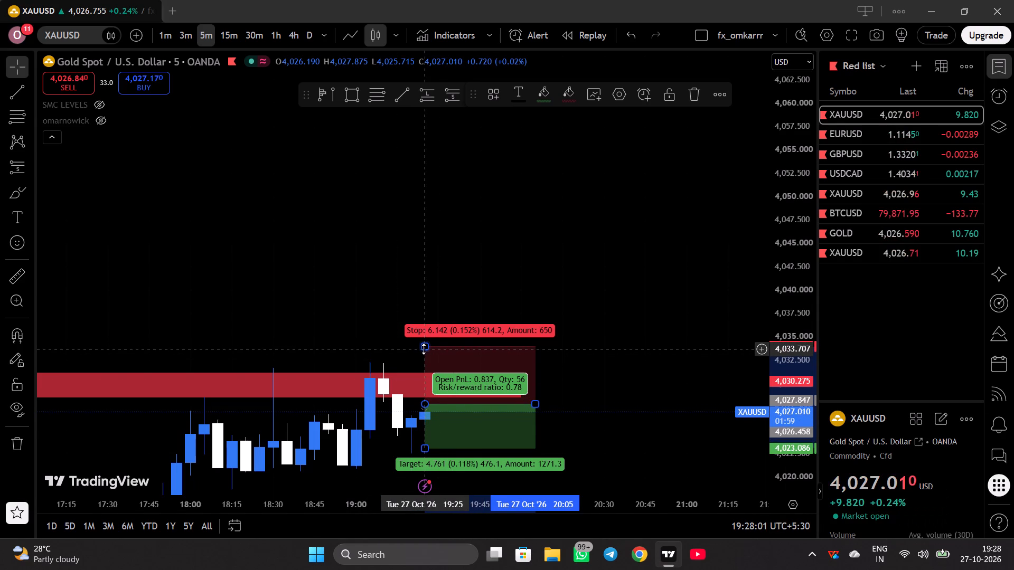
Extend the new short position's target down to about 4,012.25.
{"action": "left_click_drag", "start_coordinate": [592, 370], "coordinate": [631, 234]}
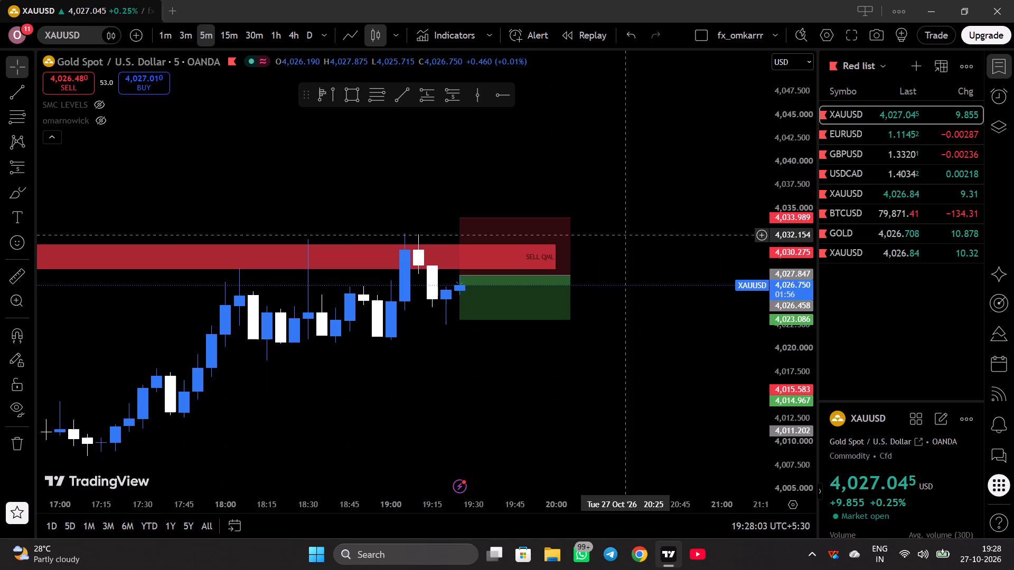
{"action": "scroll", "coordinate": [487, 299], "scroll_direction": "down", "scroll_amount": 4}
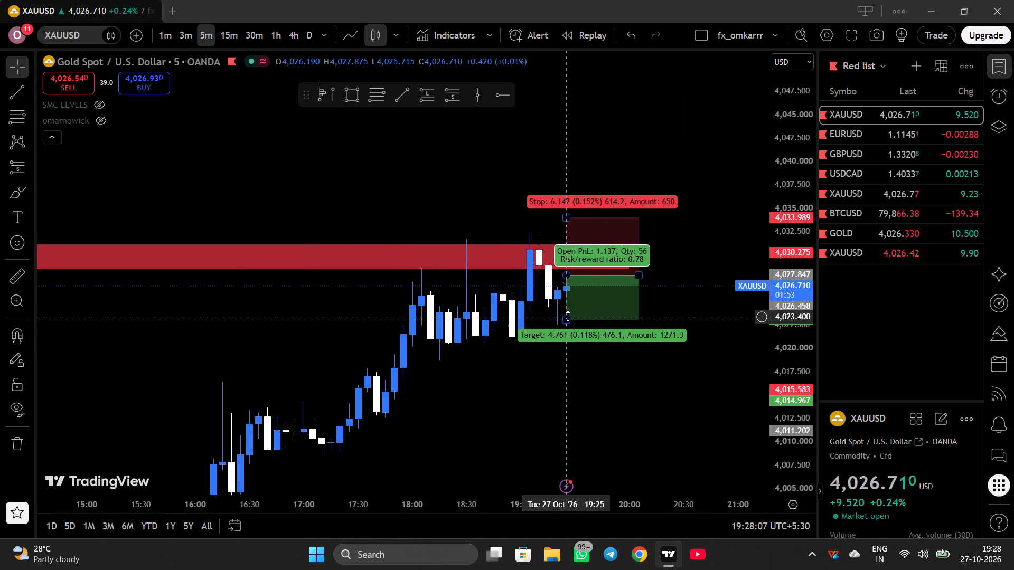
{"action": "scroll", "coordinate": [548, 399], "scroll_direction": "down", "scroll_amount": 5}
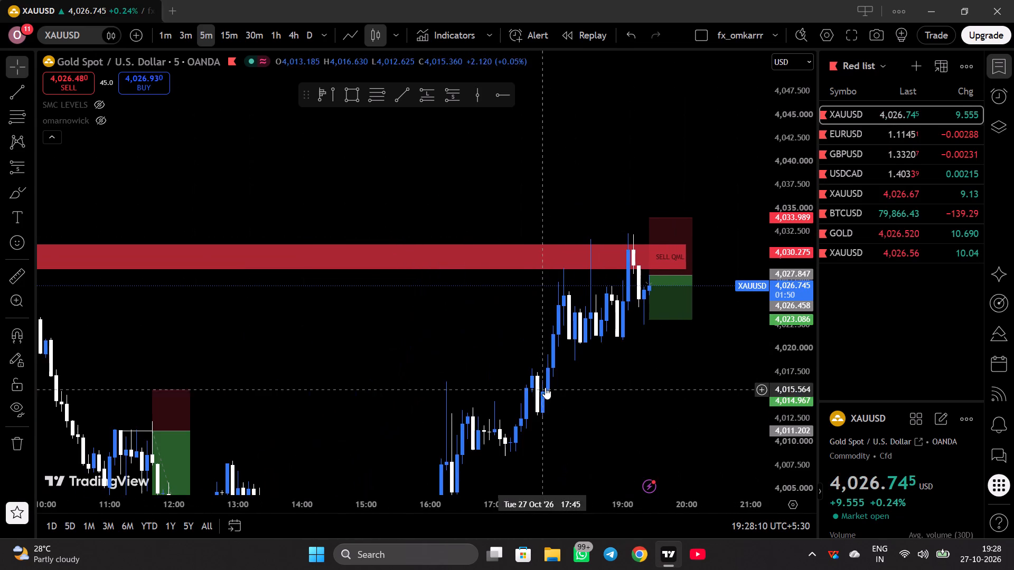
{"action": "left_click_drag", "start_coordinate": [645, 435], "coordinate": [573, 356]}
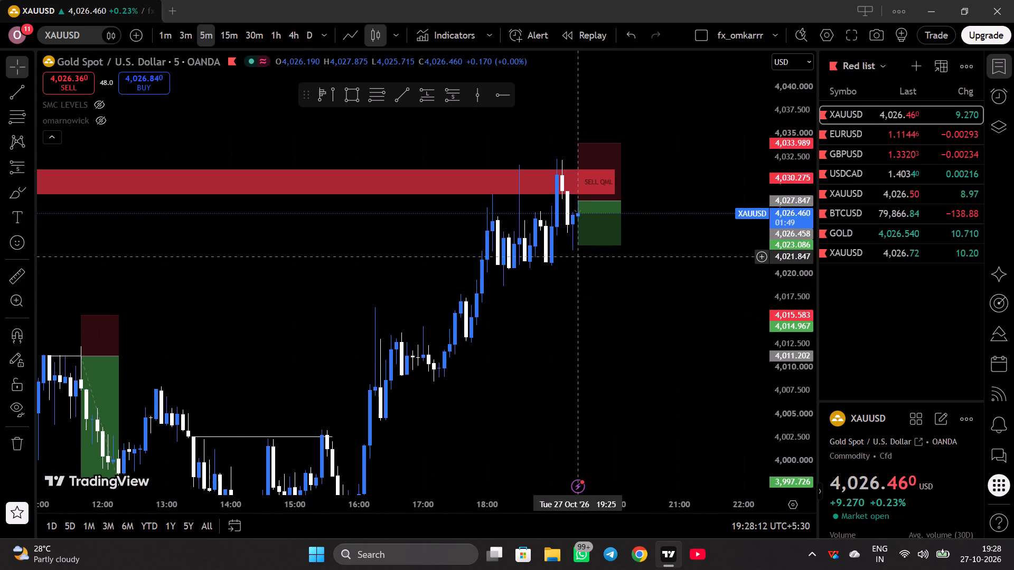
{"action": "left_click_drag", "start_coordinate": [578, 245], "coordinate": [598, 342]}
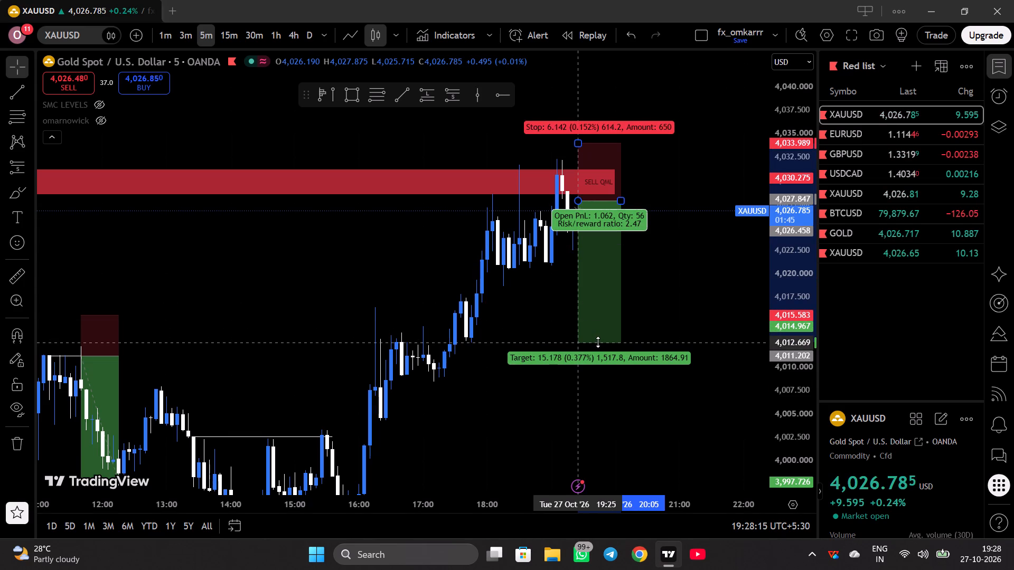
{"action": "left_click_drag", "start_coordinate": [598, 342], "coordinate": [598, 346]}
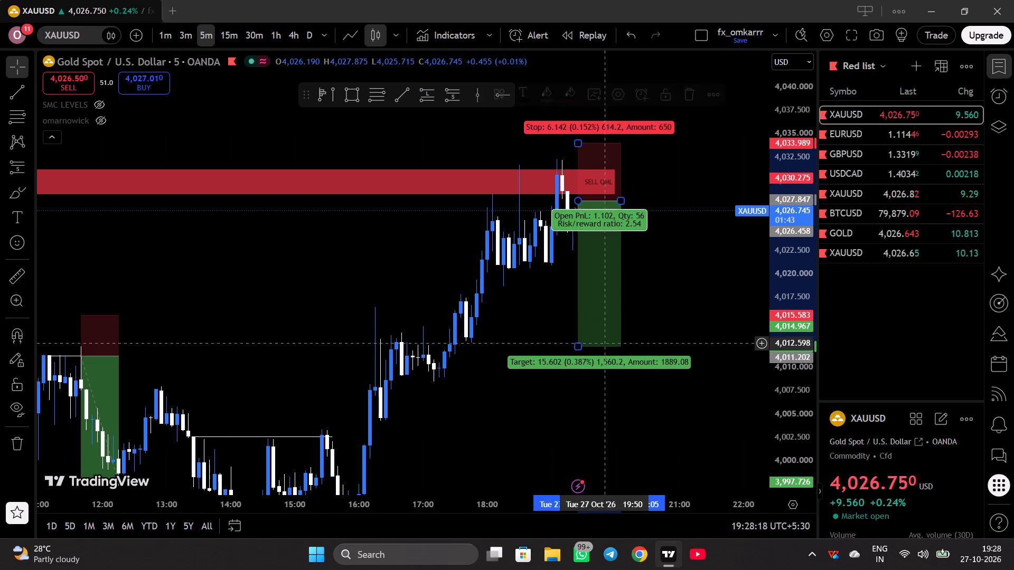
{"action": "left_click", "coordinate": [687, 308]}
{"action": "scroll", "coordinate": [687, 306], "scroll_direction": "up", "scroll_amount": 4}
{"action": "left_click_drag", "start_coordinate": [672, 302], "coordinate": [519, 345]}
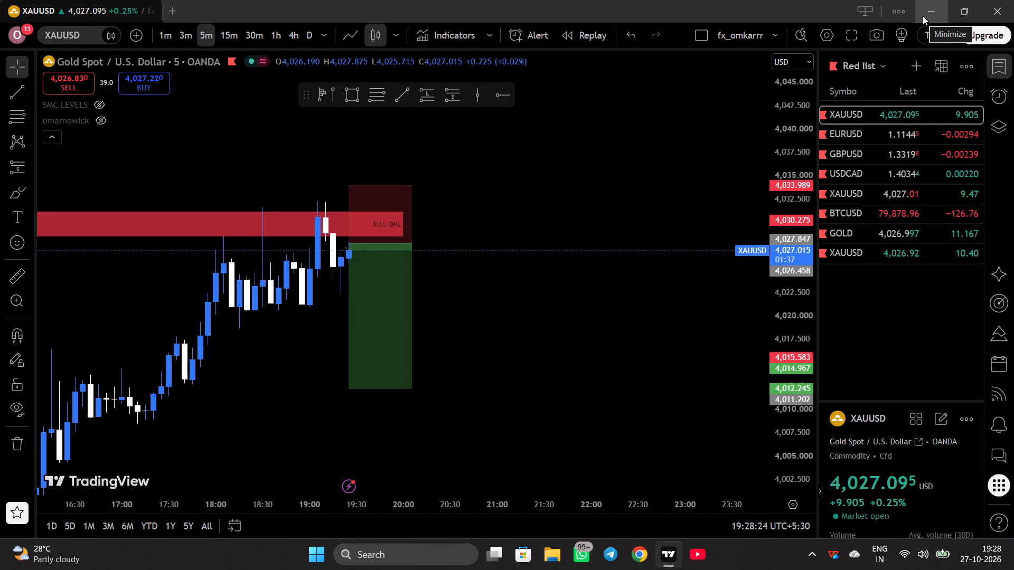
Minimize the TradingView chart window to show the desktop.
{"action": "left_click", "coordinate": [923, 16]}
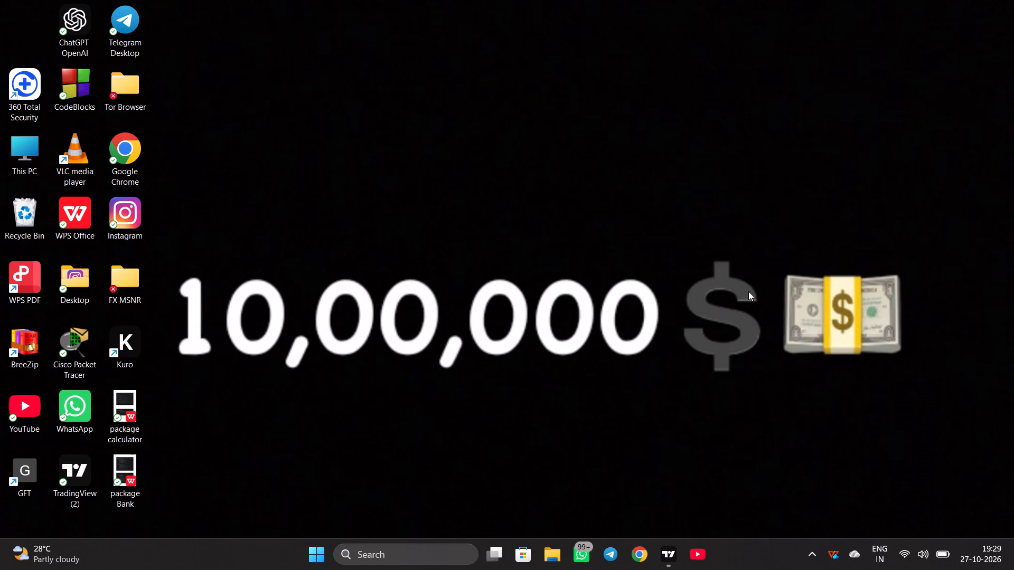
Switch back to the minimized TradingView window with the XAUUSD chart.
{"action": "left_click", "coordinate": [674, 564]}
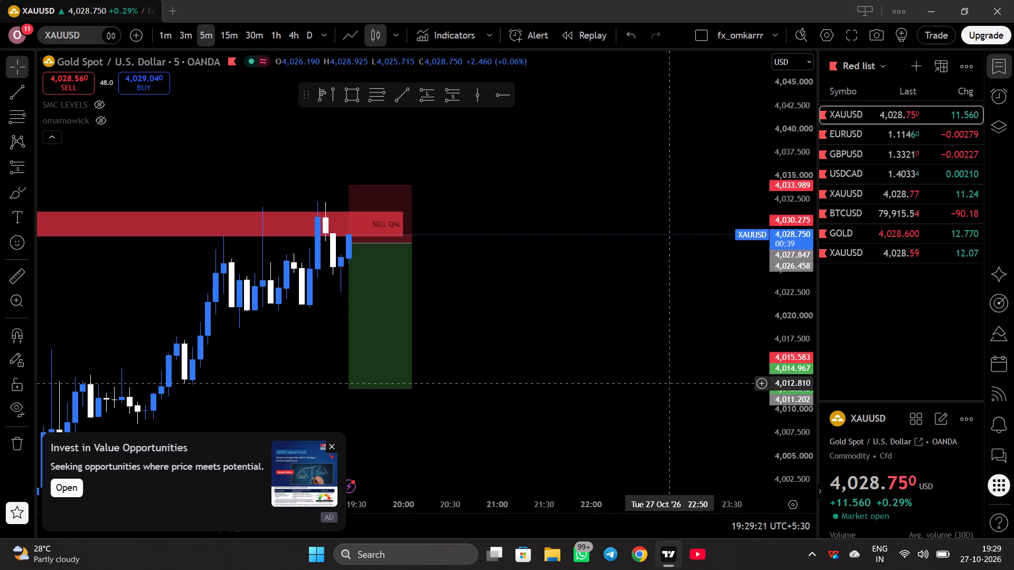
Dismiss the "Invest in Value Opportunities" advertisement covering the lower part of the XAUUSD chart.
{"action": "left_click", "coordinate": [333, 444]}
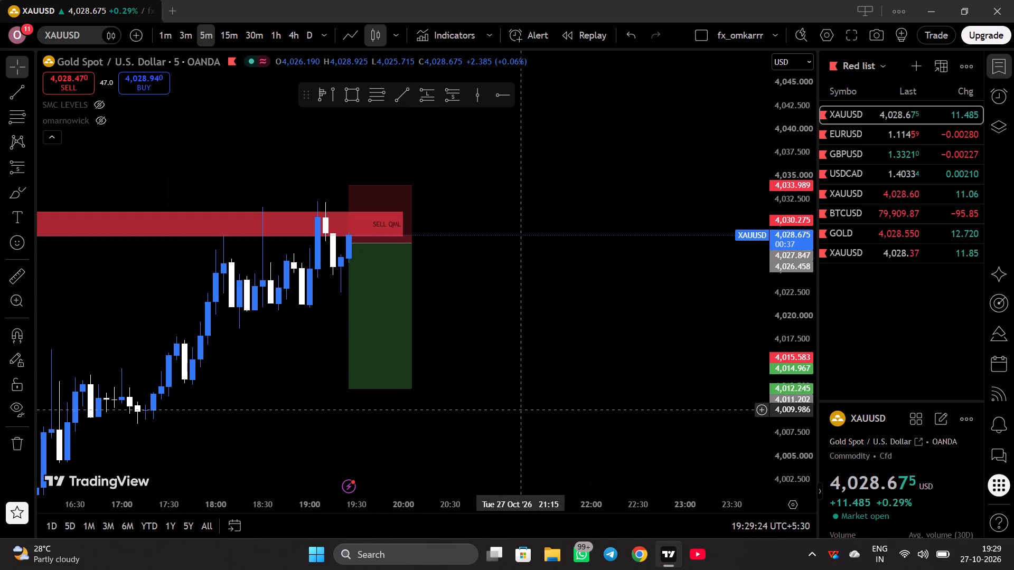
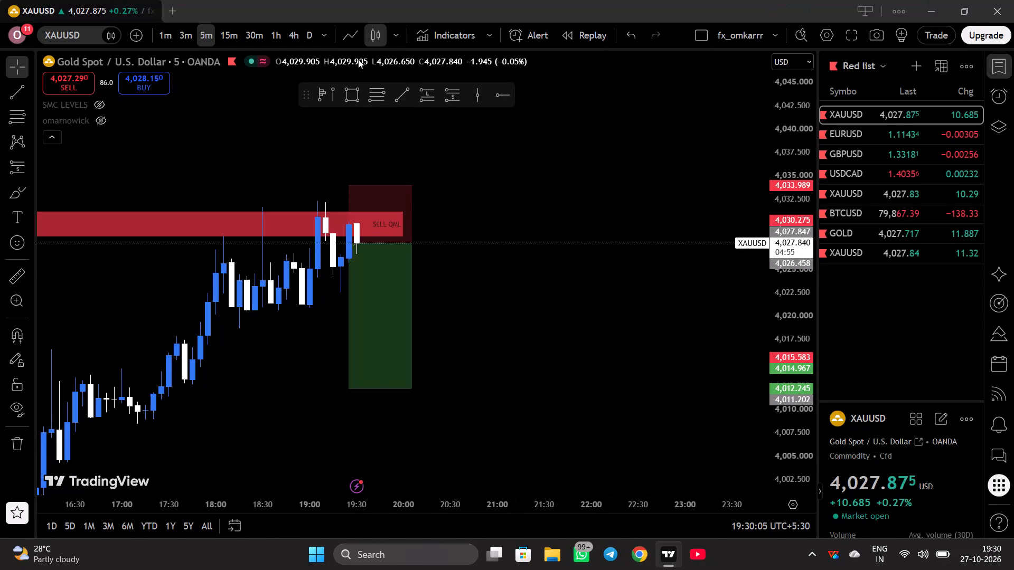
Examine the short position and SELL QML zone on the 1-hour, 5-minute, 1-minute and 15-minute XAUUSD charts.
{"action": "left_click", "coordinate": [276, 39]}
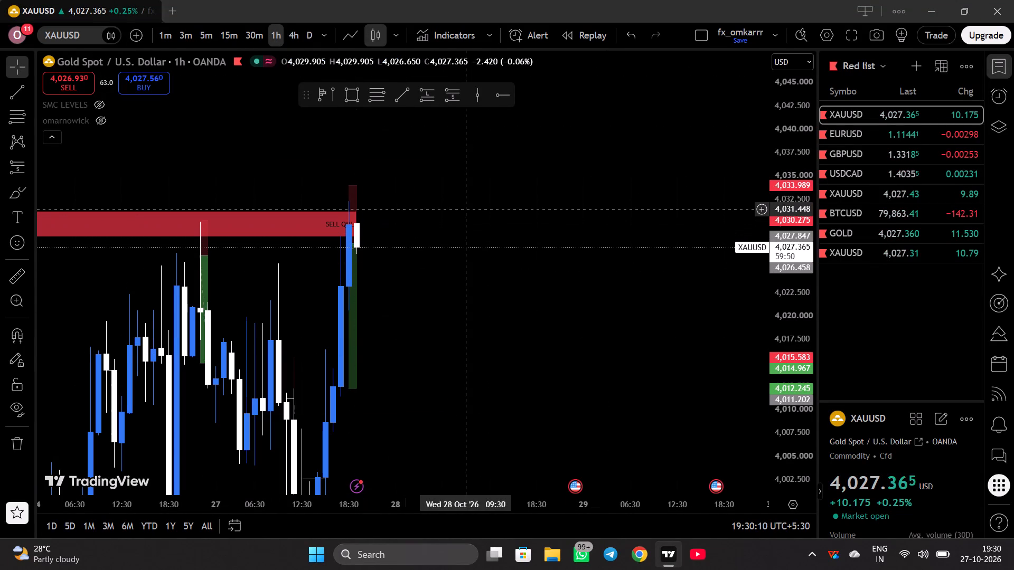
{"action": "left_click", "coordinate": [198, 33]}
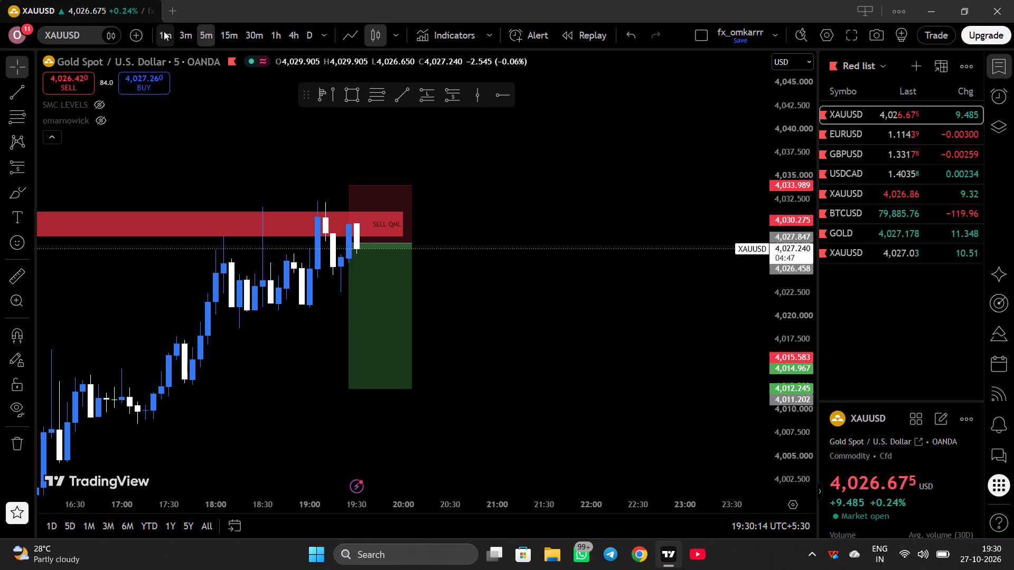
{"action": "left_click", "coordinate": [165, 31]}
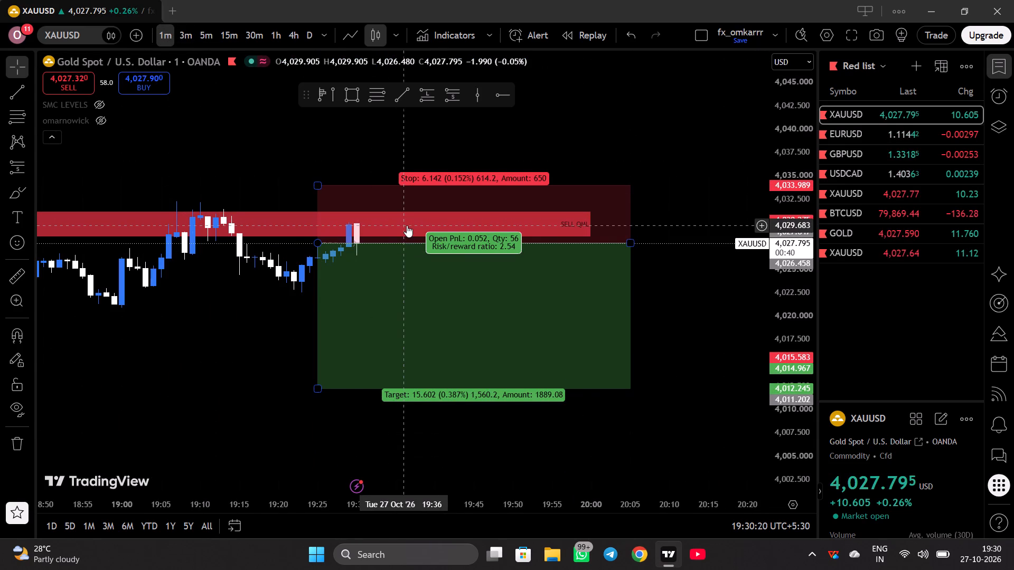
{"action": "scroll", "coordinate": [495, 55], "scroll_direction": "down", "scroll_amount": 4}
{"action": "left_click_drag", "start_coordinate": [635, 148], "coordinate": [480, 148]}
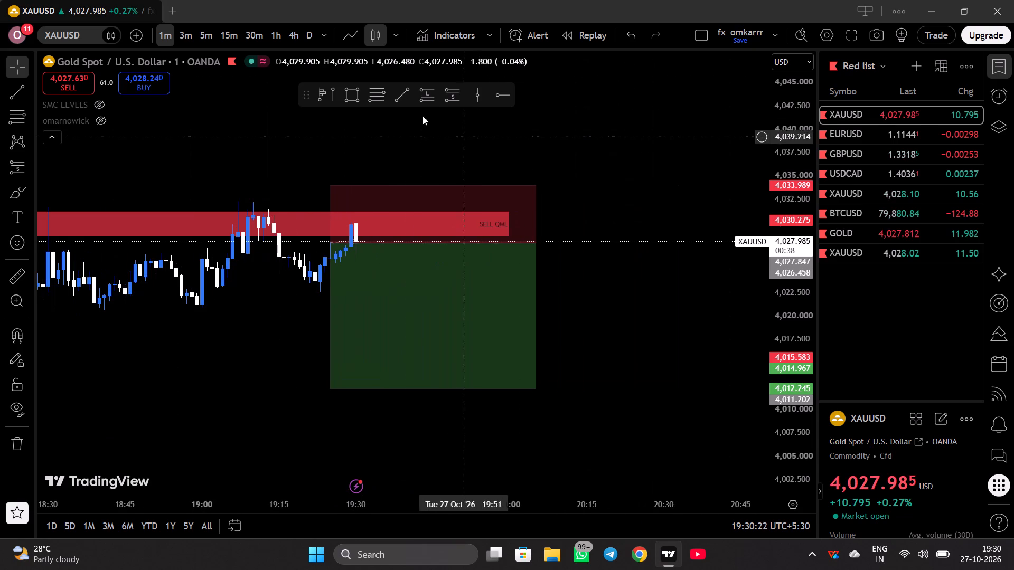
{"action": "left_click", "coordinate": [228, 39]}
{"action": "scroll", "coordinate": [444, 174], "scroll_direction": "up", "scroll_amount": 2}
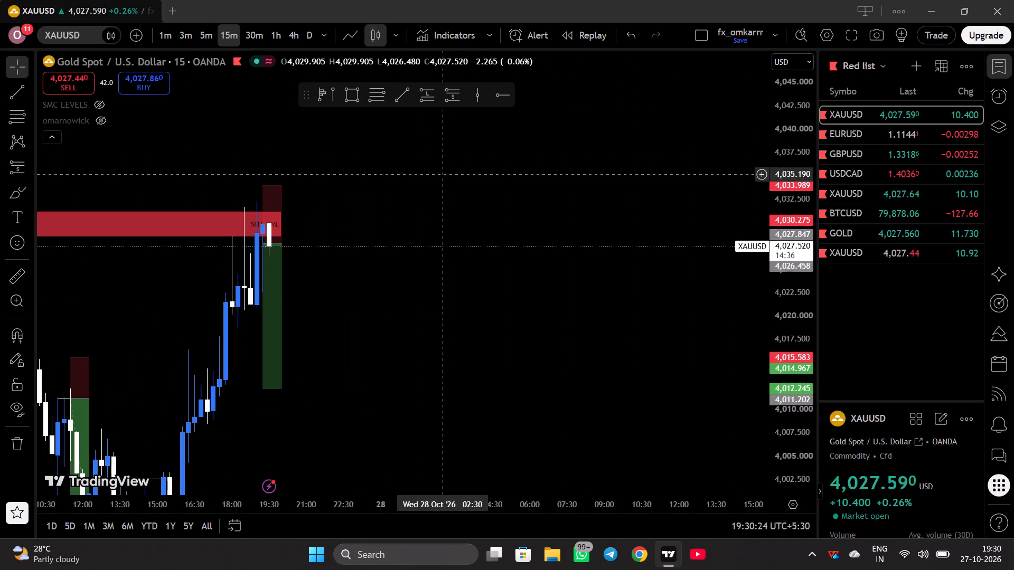
{"action": "scroll", "coordinate": [490, 193], "scroll_direction": "up", "scroll_amount": 1}
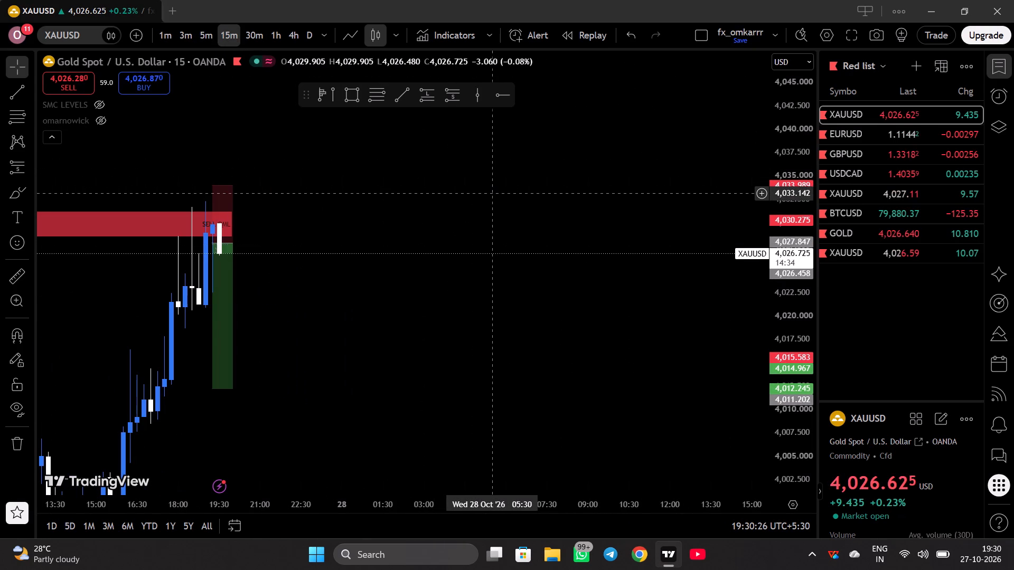
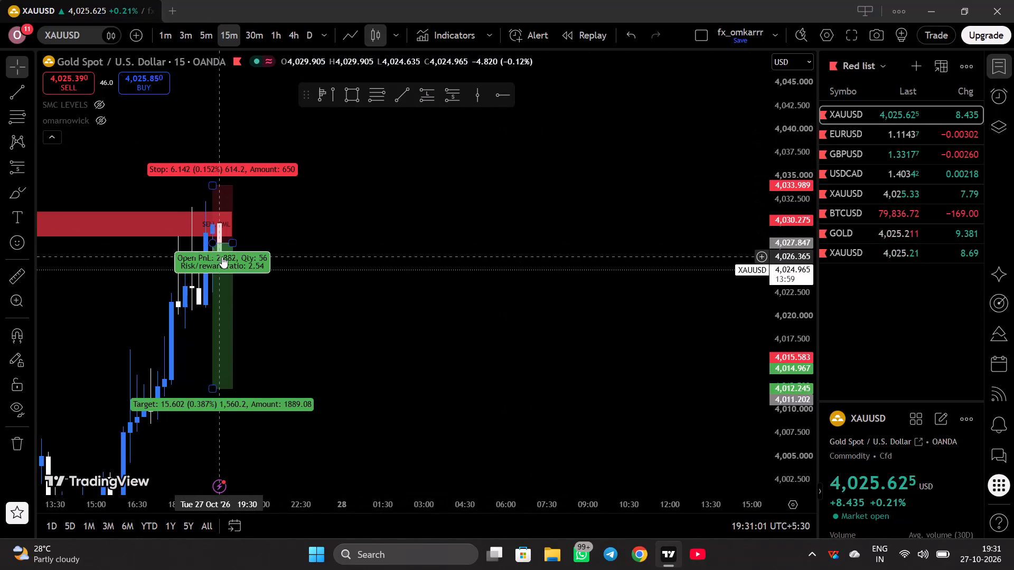
Measure the price distance from about 4,024.74 up to about 4,029.97 in the empty area beside the short position.
{"action": "left_click", "coordinate": [18, 272]}
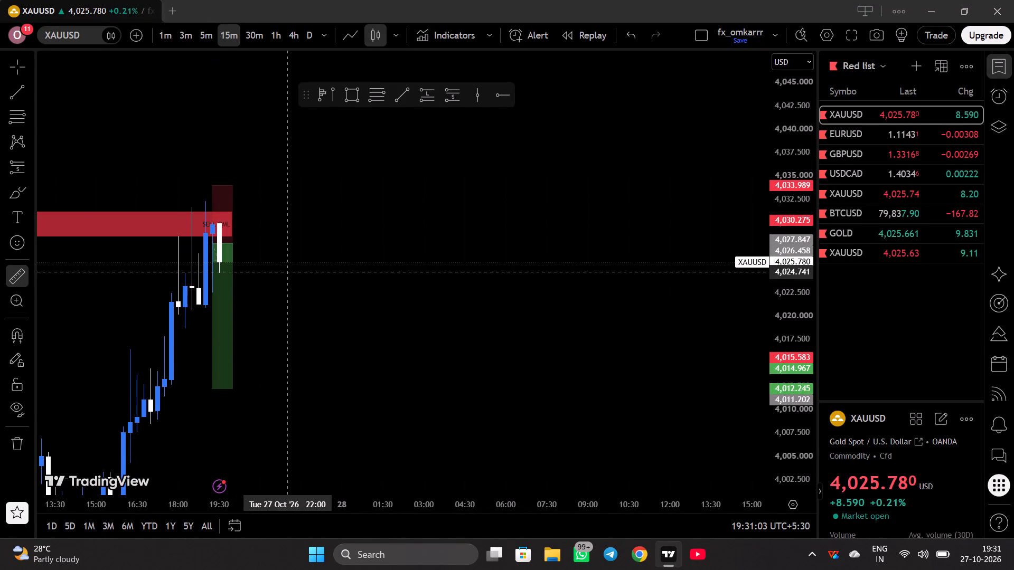
{"action": "left_click", "coordinate": [285, 271]}
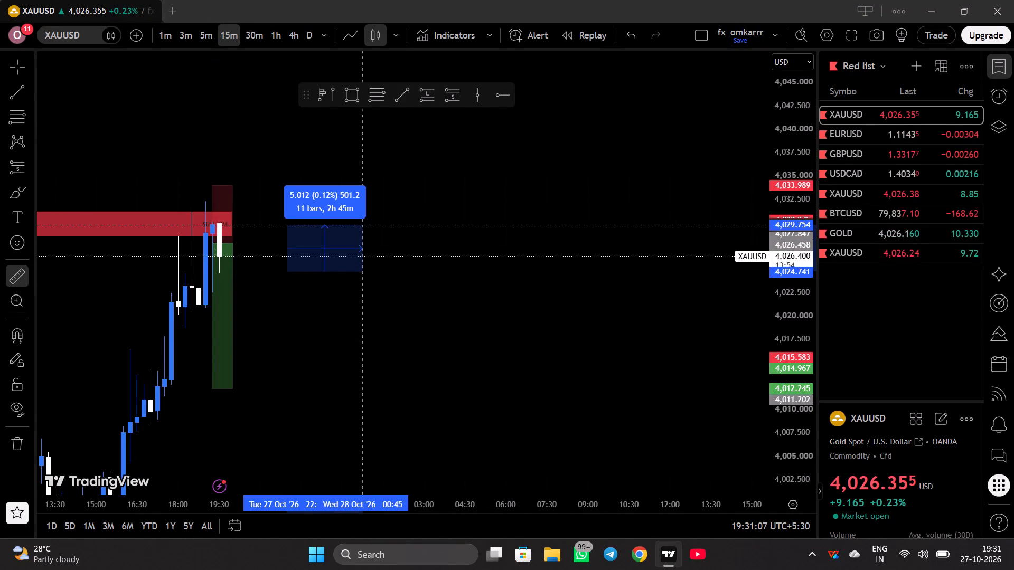
{"action": "left_click", "coordinate": [360, 223]}
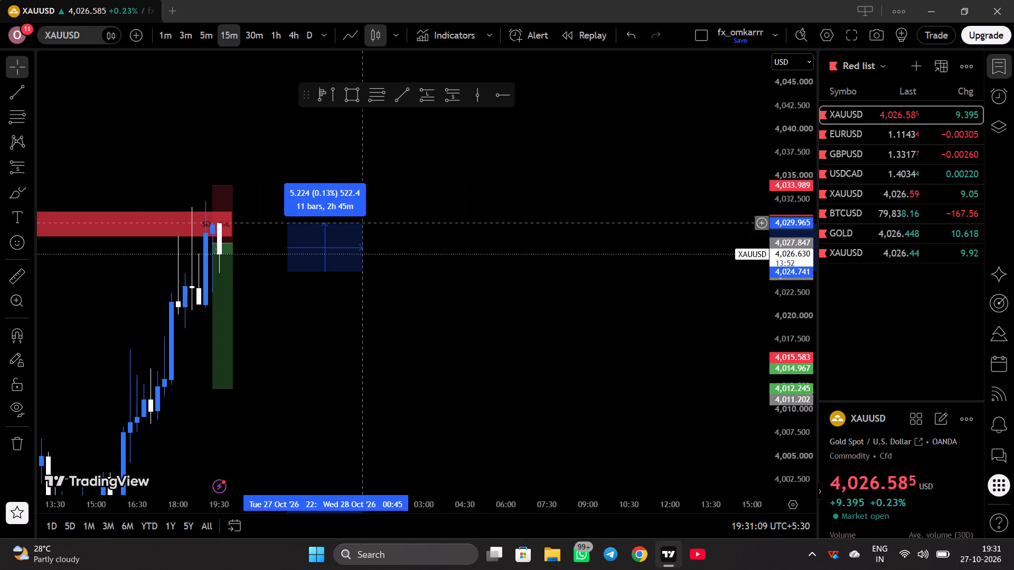
Measure the price distance from about 4,029.75 up to the short position's stop level, and clear the measurement.
{"action": "left_click", "coordinate": [23, 274]}
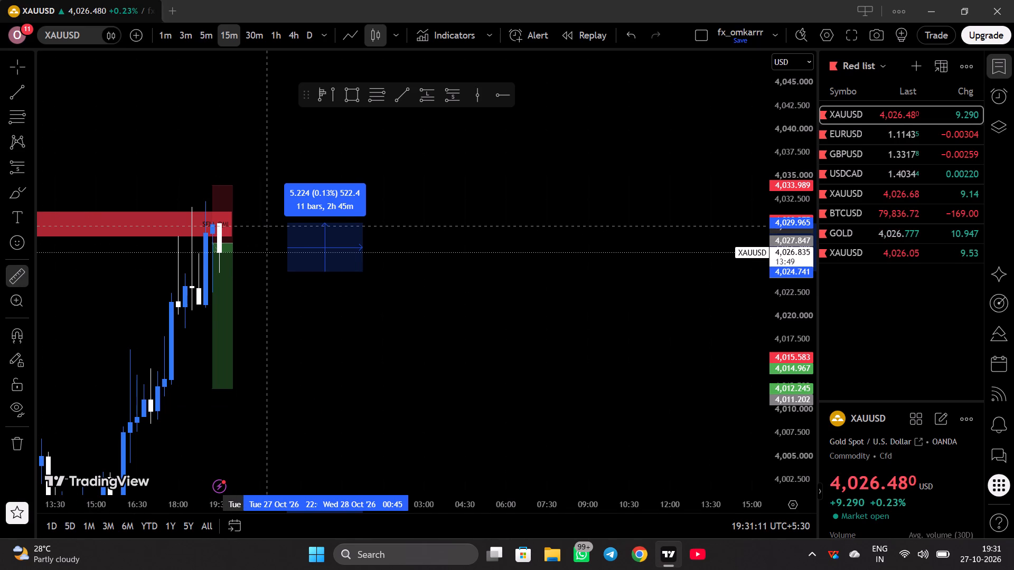
{"action": "left_click", "coordinate": [265, 224]}
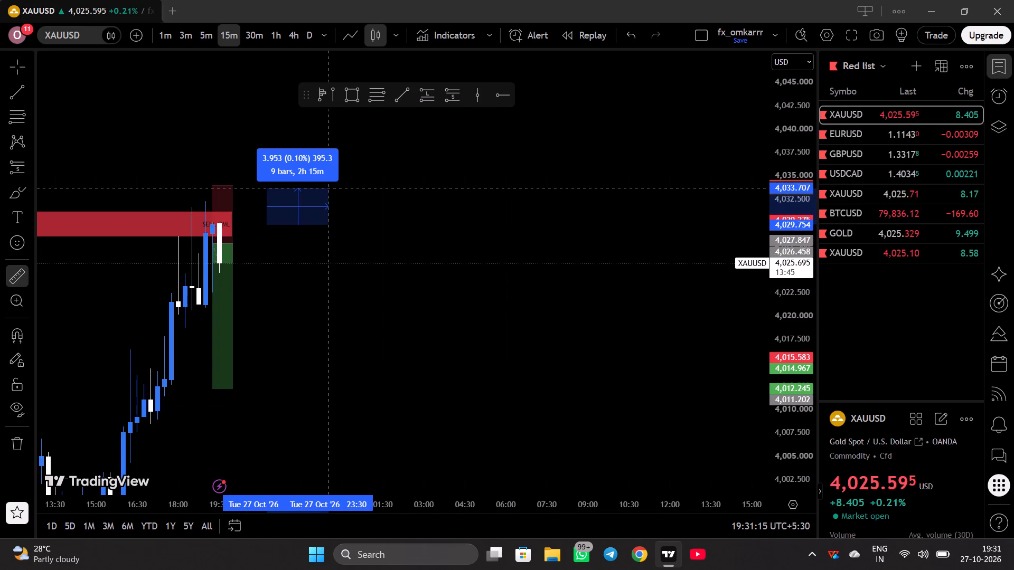
{"action": "left_click", "coordinate": [333, 185]}
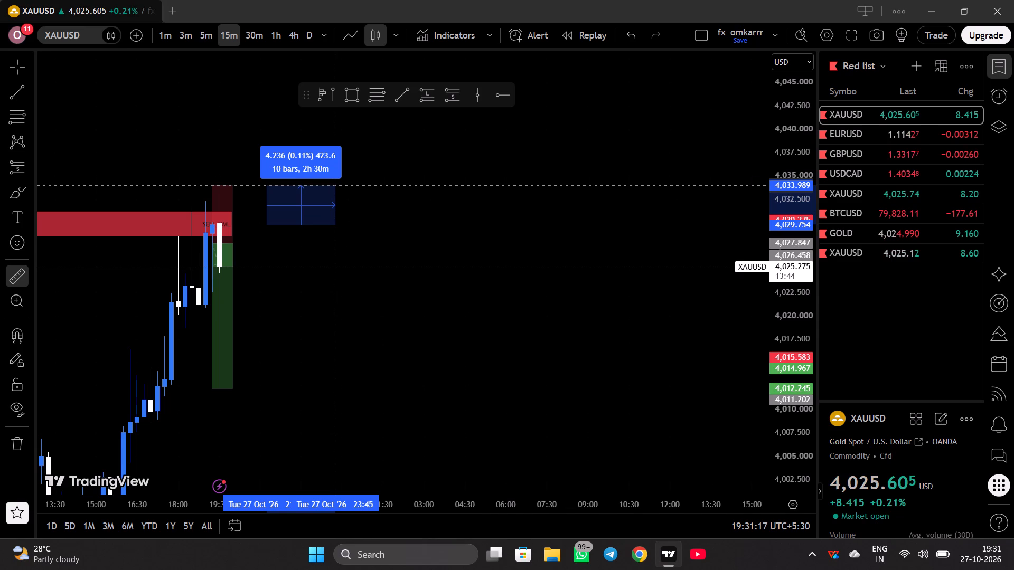
{"action": "left_click", "coordinate": [431, 243]}
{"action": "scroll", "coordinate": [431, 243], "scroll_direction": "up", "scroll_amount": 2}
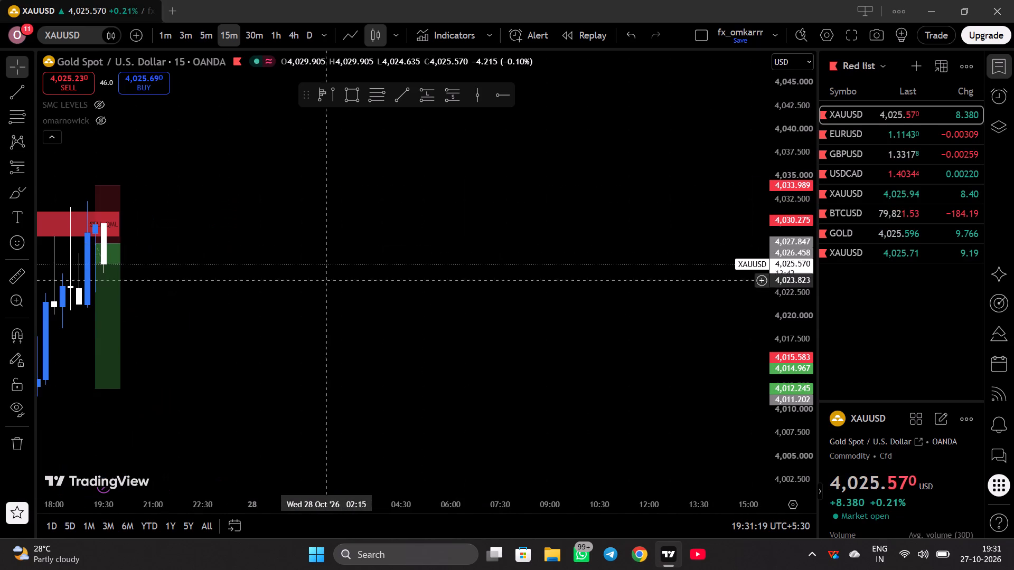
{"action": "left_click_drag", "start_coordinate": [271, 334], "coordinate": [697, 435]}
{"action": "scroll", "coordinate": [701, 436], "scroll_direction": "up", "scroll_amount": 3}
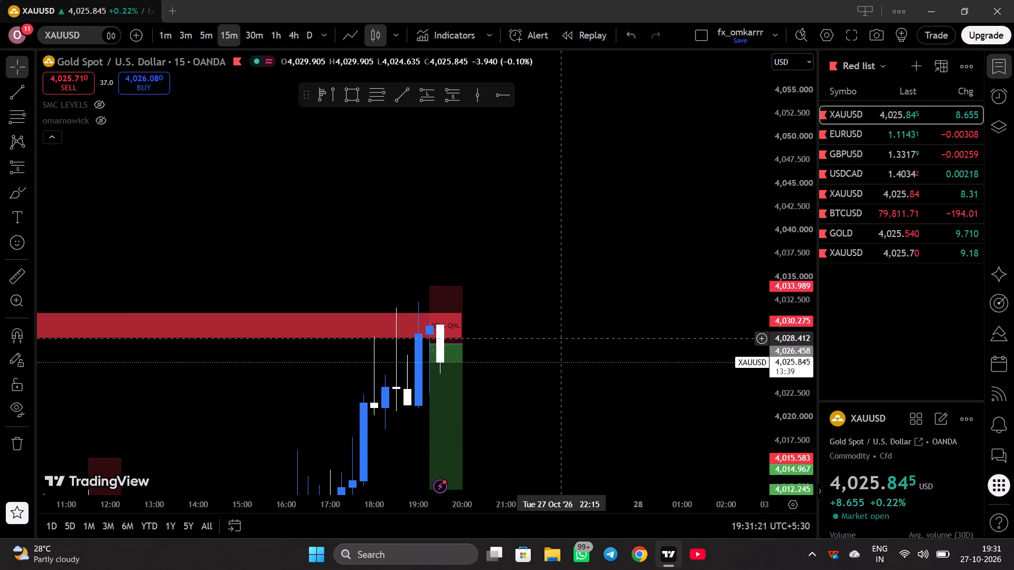
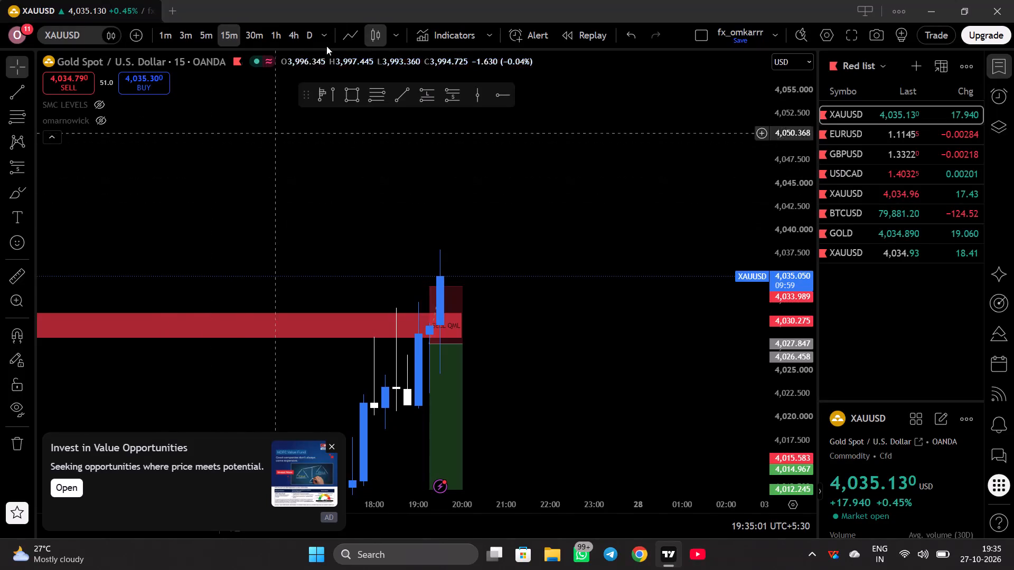
Dismiss the advertisement covering the chart and the ad-free upgrade offer.
{"action": "scroll", "coordinate": [299, 193], "scroll_direction": "down", "scroll_amount": 4}
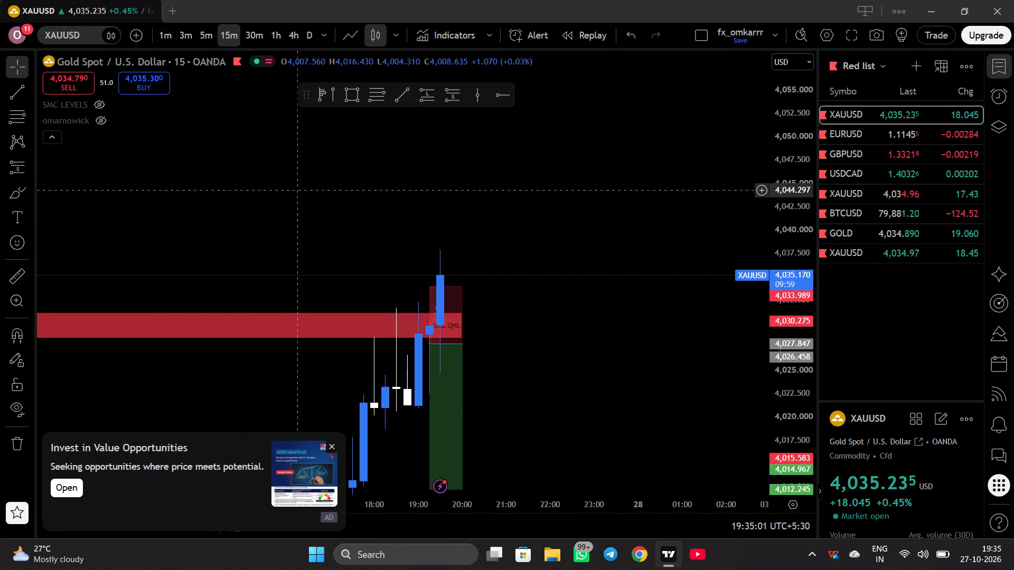
{"action": "scroll", "coordinate": [298, 202], "scroll_direction": "down", "scroll_amount": 13}
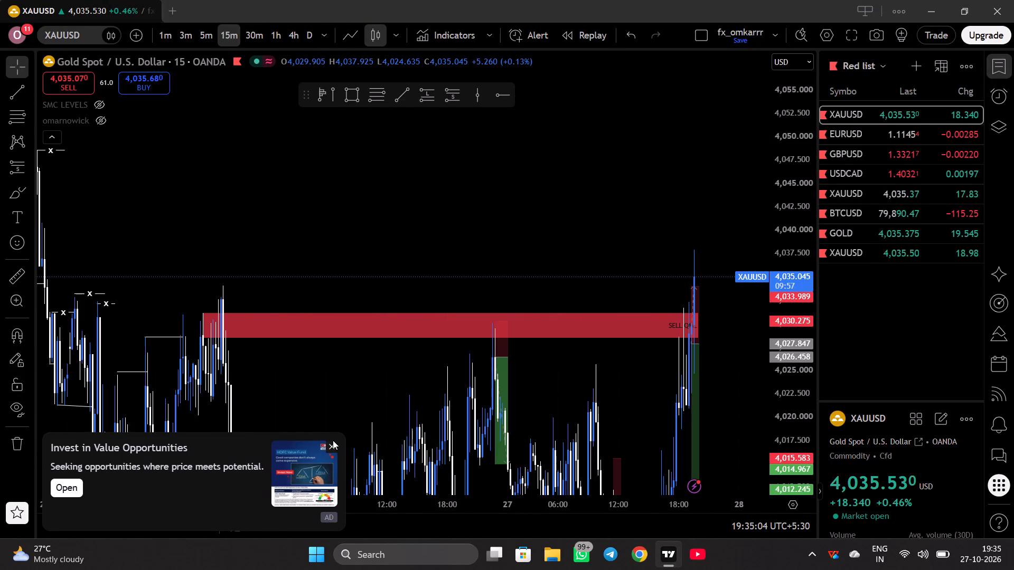
{"action": "left_click", "coordinate": [330, 449]}
{"action": "scroll", "coordinate": [346, 352], "scroll_direction": "down", "scroll_amount": 3}
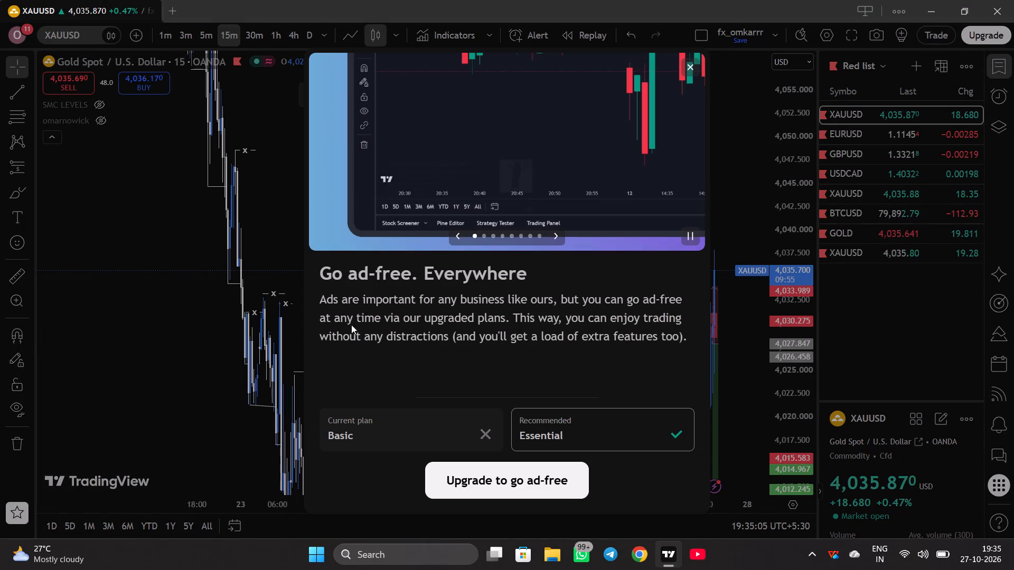
{"action": "scroll", "coordinate": [352, 314], "scroll_direction": "up", "scroll_amount": 3}
{"action": "left_click", "coordinate": [693, 66]}
Draw a rectangle zone from about 4,040.98 down to about 4,036.25, starting at the price drop of 22 October 23:45.
{"action": "scroll", "coordinate": [661, 126], "scroll_direction": "up", "scroll_amount": 6}
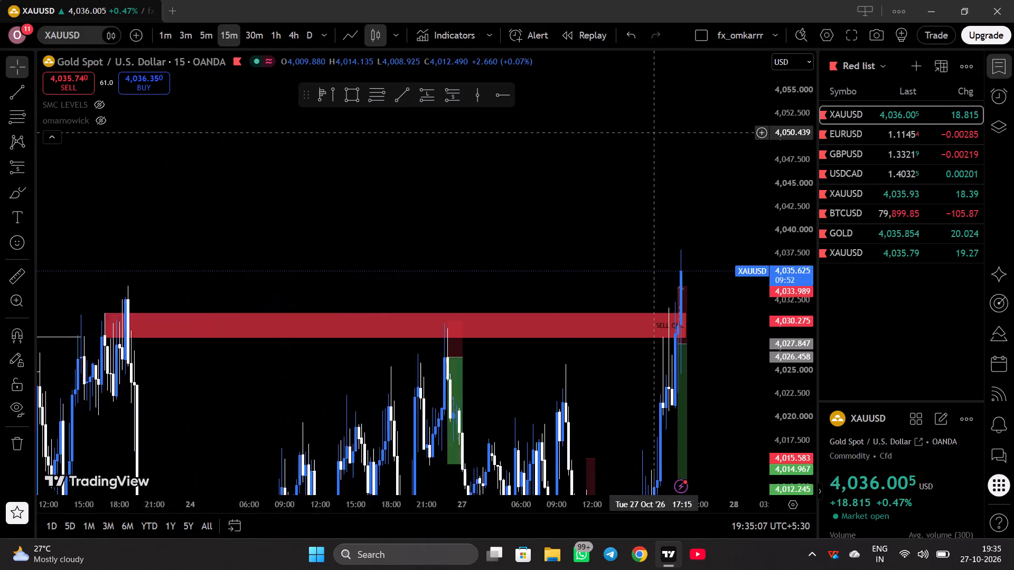
{"action": "left_click_drag", "start_coordinate": [250, 276], "coordinate": [582, 335]}
{"action": "scroll", "coordinate": [589, 332], "scroll_direction": "up", "scroll_amount": 4}
{"action": "left_click_drag", "start_coordinate": [500, 308], "coordinate": [821, 283]}
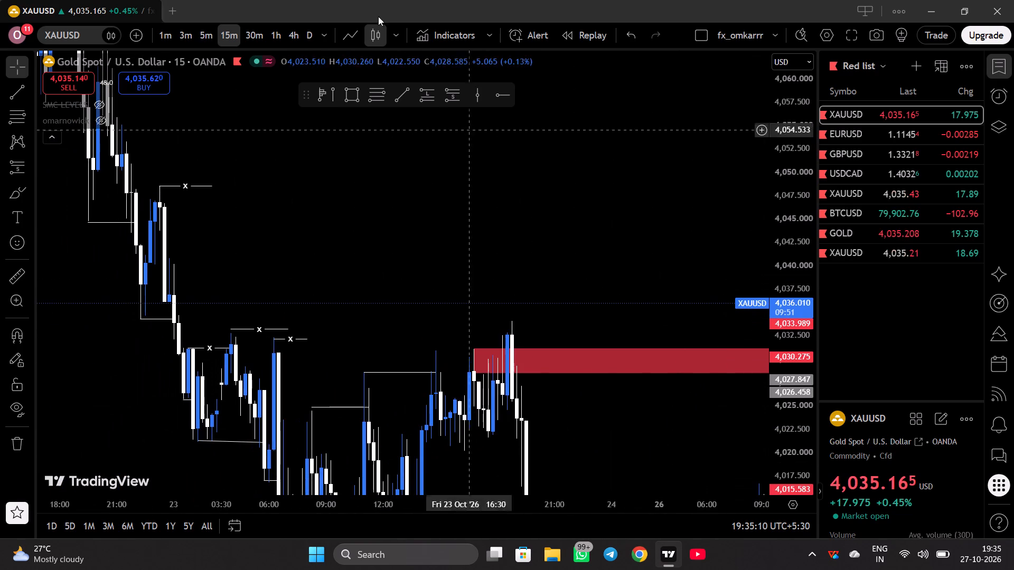
{"action": "left_click", "coordinate": [350, 90]}
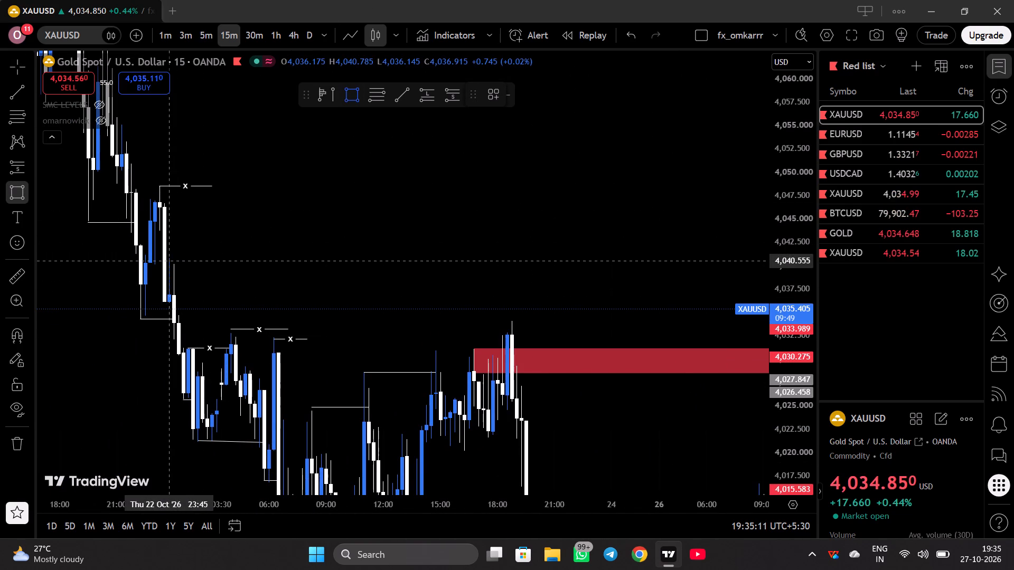
{"action": "left_click", "coordinate": [168, 256]}
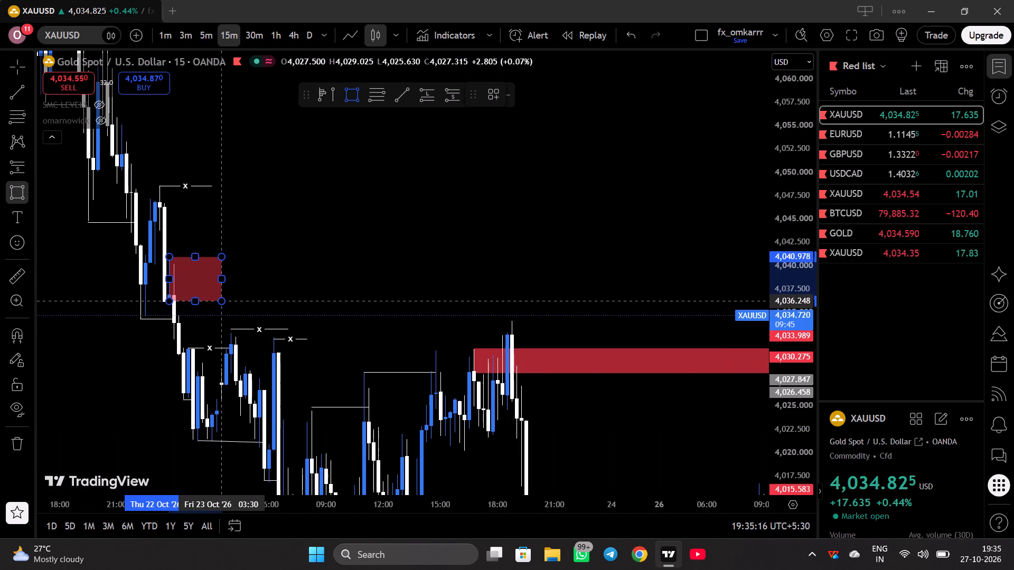
{"action": "left_click", "coordinate": [223, 300]}
Extend the new rectangle zone's end past the latest candle to about 00:30 on 28 October.
{"action": "left_click", "coordinate": [293, 292]}
{"action": "left_click_drag", "start_coordinate": [418, 283], "coordinate": [192, 277]}
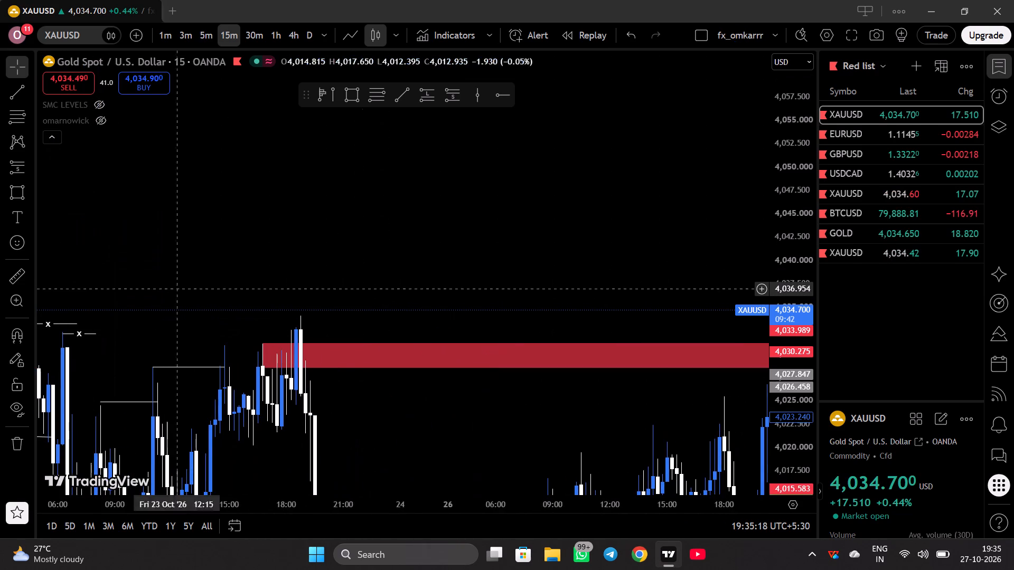
{"action": "left_click_drag", "start_coordinate": [358, 292], "coordinate": [390, 292]}
{"action": "left_click_drag", "start_coordinate": [241, 278], "coordinate": [435, 281]}
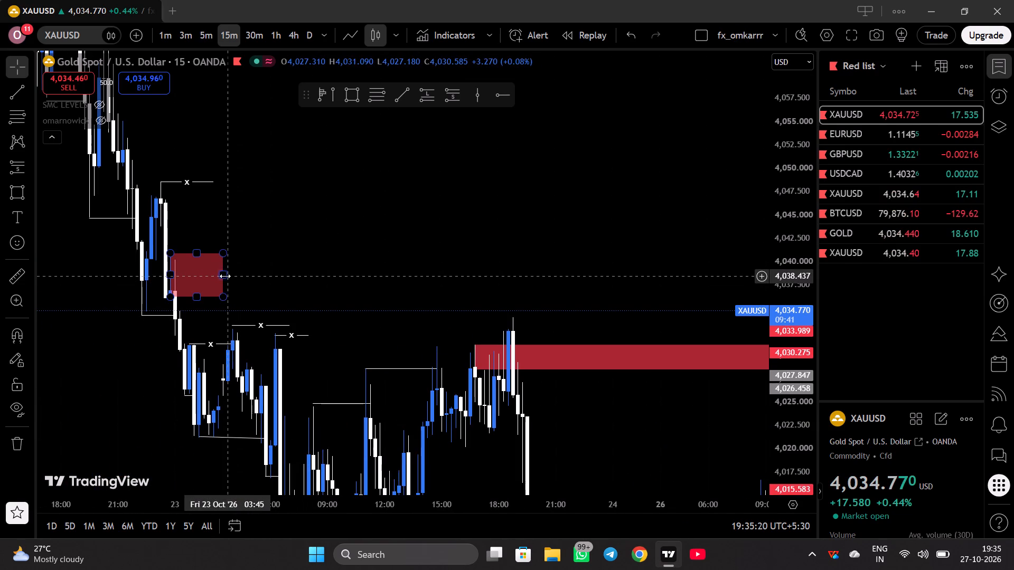
{"action": "left_click_drag", "start_coordinate": [224, 275], "coordinate": [1013, 319]}
{"action": "left_click_drag", "start_coordinate": [676, 209], "coordinate": [177, 199]}
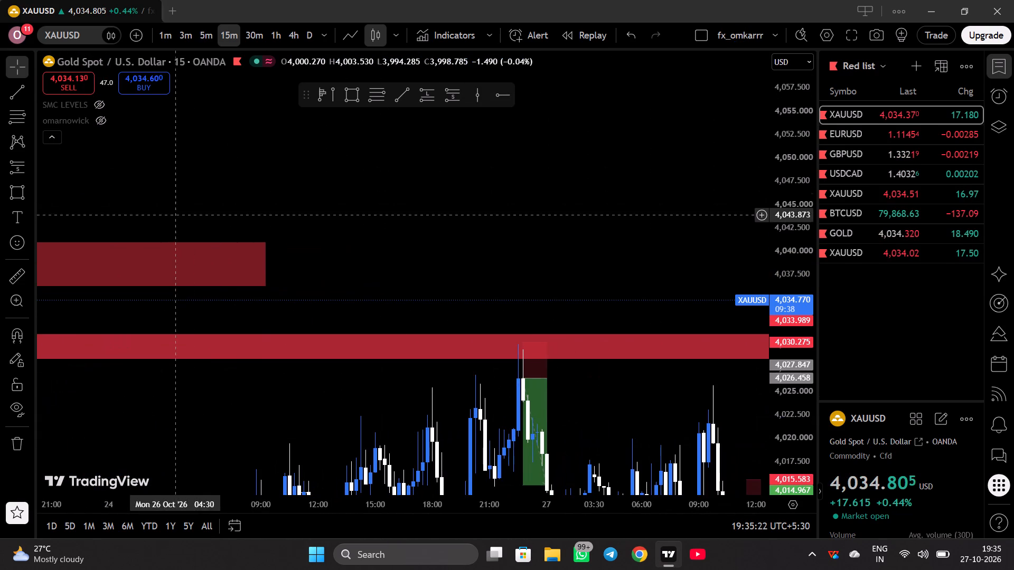
Extend the upper rectangle zone's end past the latest candle to about 00:30 on 28 October.
{"action": "left_click_drag", "start_coordinate": [268, 265], "coordinate": [860, 365]}
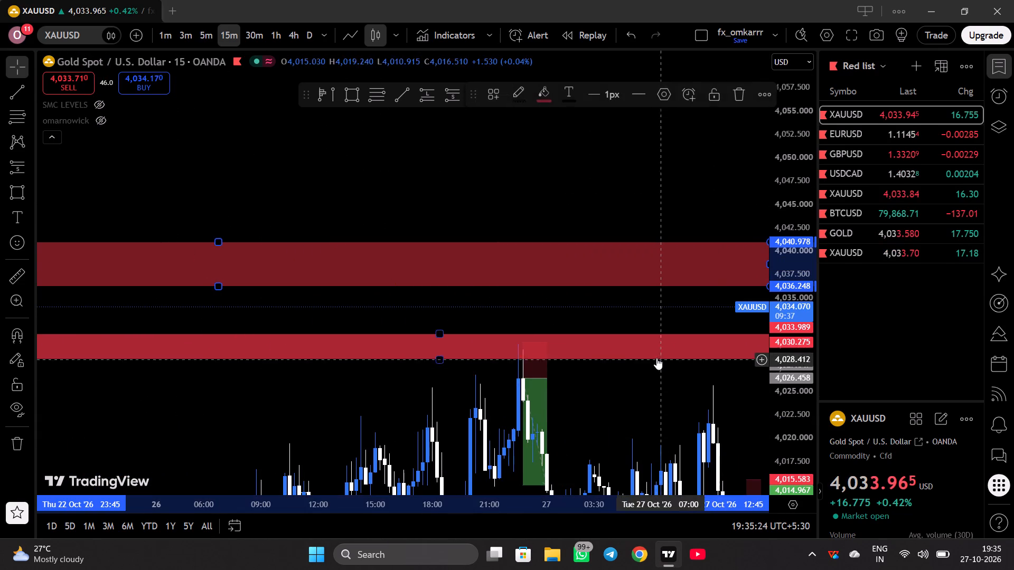
{"action": "left_click_drag", "start_coordinate": [663, 322], "coordinate": [389, 319]}
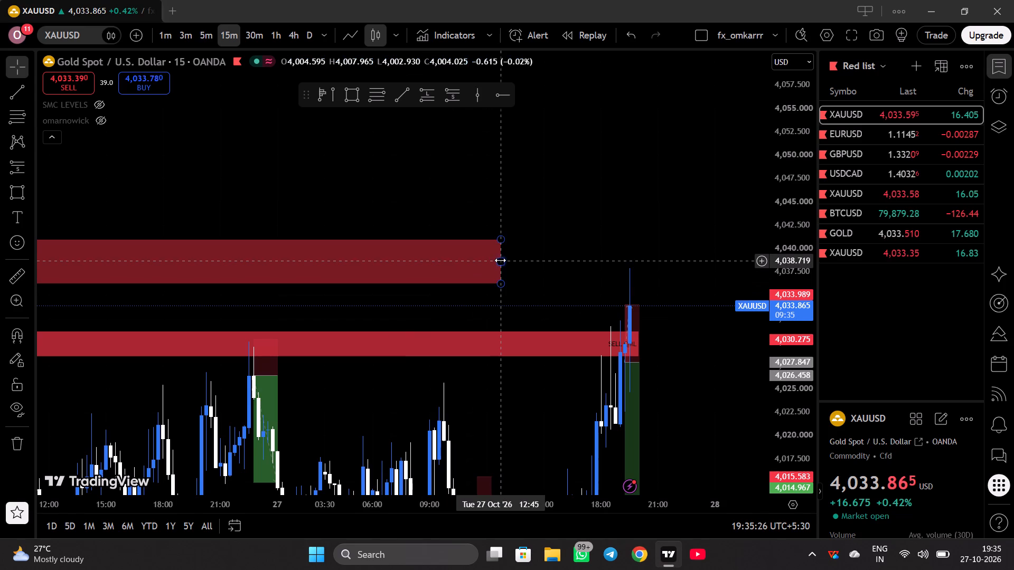
{"action": "left_click_drag", "start_coordinate": [502, 260], "coordinate": [725, 307]}
{"action": "left_click", "coordinate": [688, 366]}
Delete the short position drawing over the latest candles.
{"action": "scroll", "coordinate": [687, 366], "scroll_direction": "up", "scroll_amount": 9}
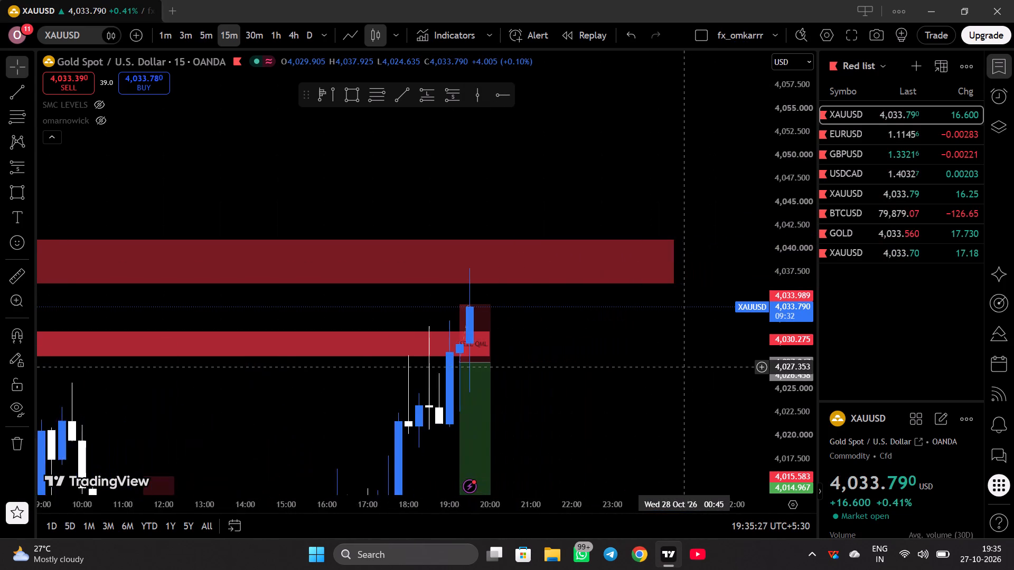
{"action": "scroll", "coordinate": [687, 366], "scroll_direction": "up", "scroll_amount": 4}
{"action": "left_click", "coordinate": [298, 366]}
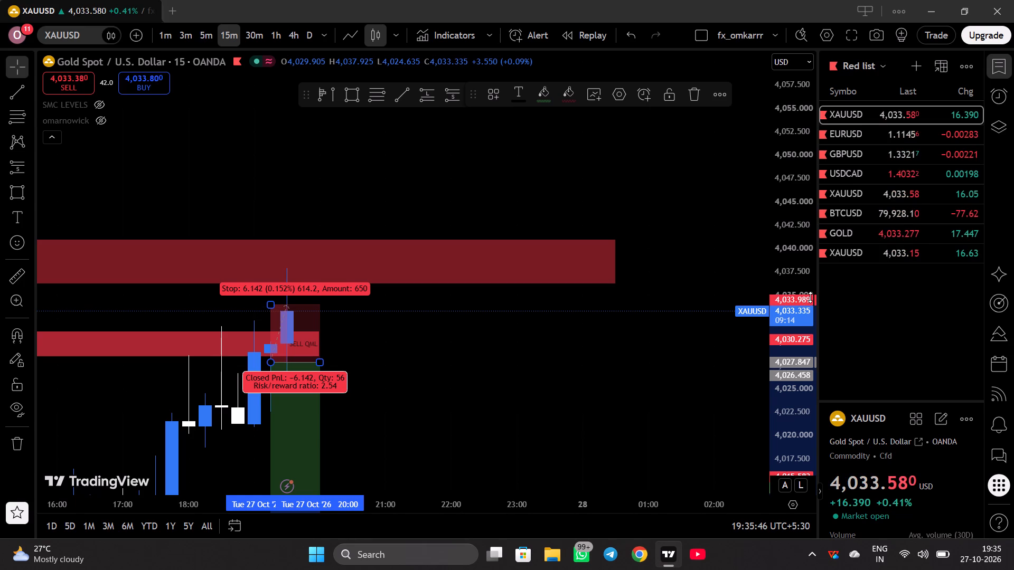
{"action": "left_click", "coordinate": [315, 368]}
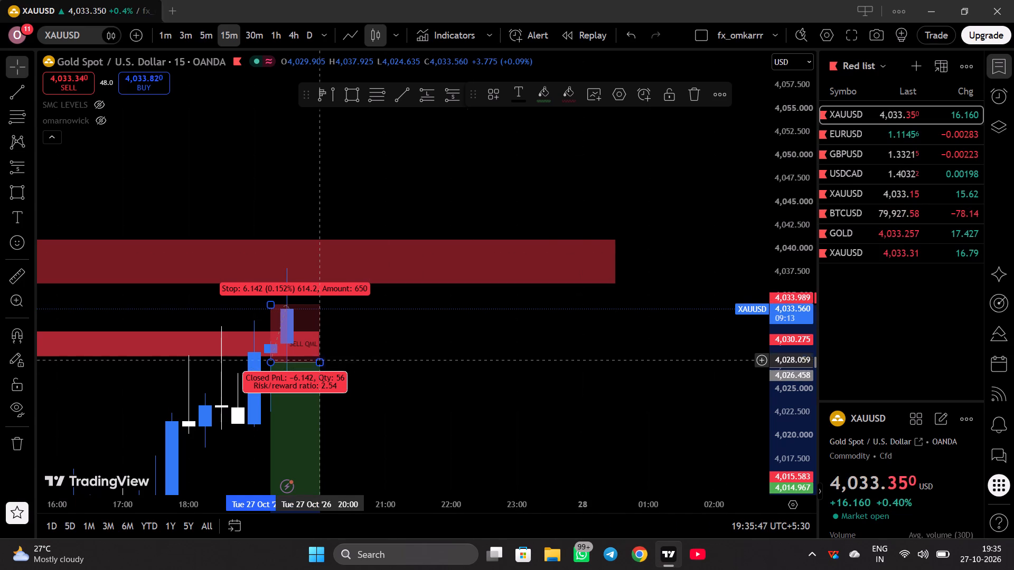
{"action": "left_click", "coordinate": [691, 97]}
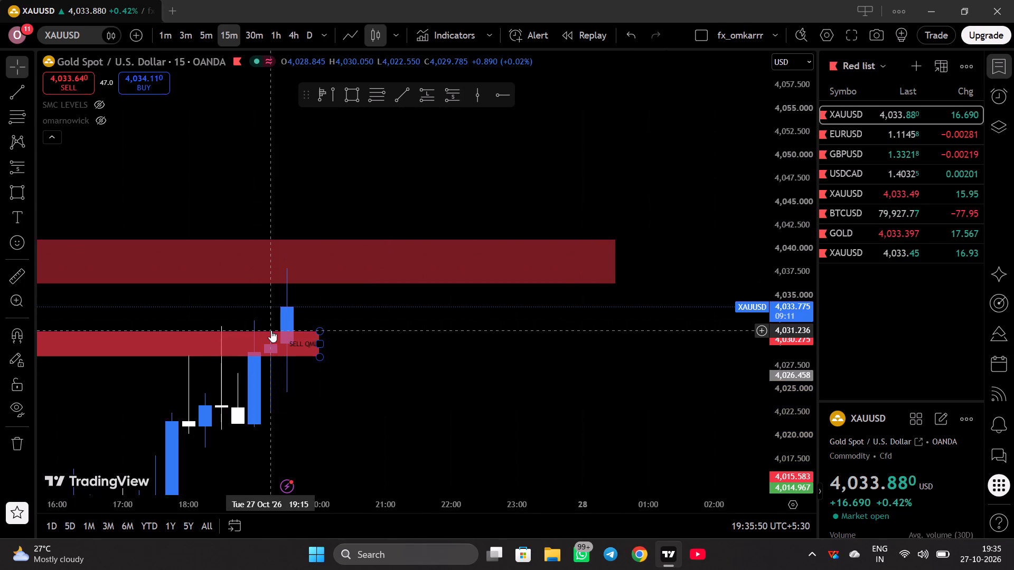
Delete the lower labelled sell zone rectangle around 4,030.
{"action": "left_click", "coordinate": [271, 330]}
{"action": "left_click", "coordinate": [733, 102]}
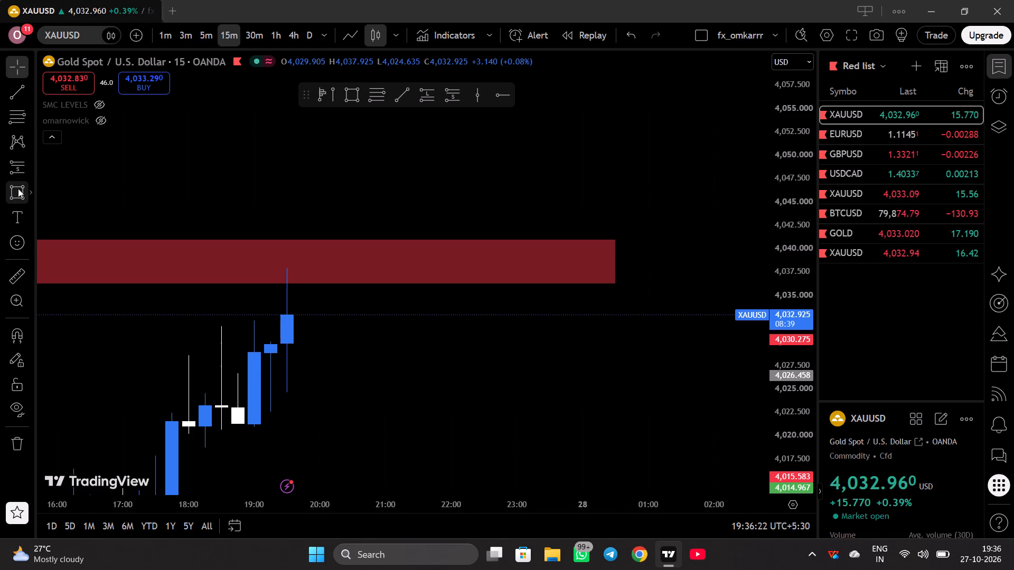
Place a short position from 20:00 with entry at about 4,036.32 on the new zone's lower edge and stop at about 4,047.12.
{"action": "left_click", "coordinate": [17, 161]}
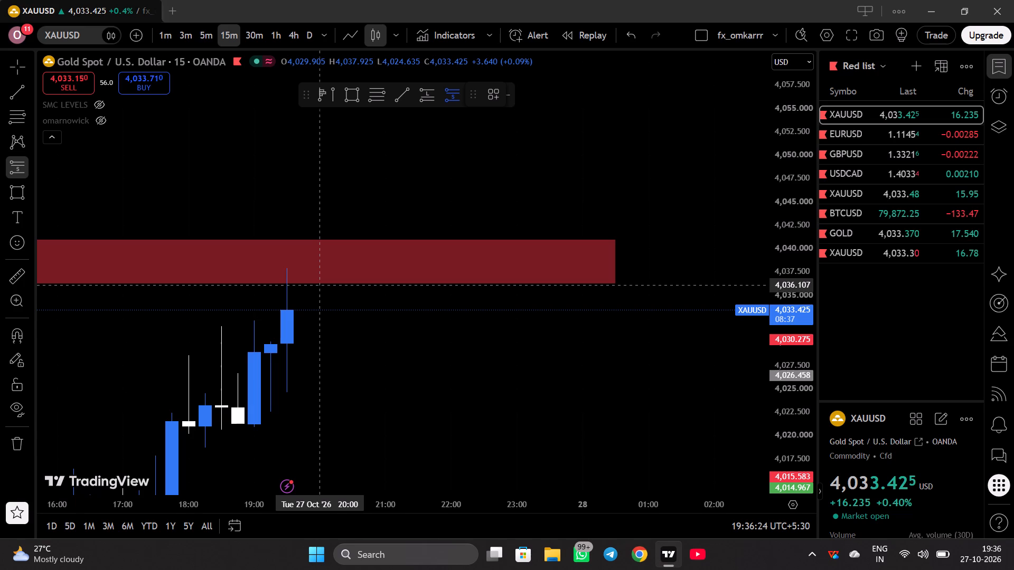
{"action": "left_click", "coordinate": [320, 283]}
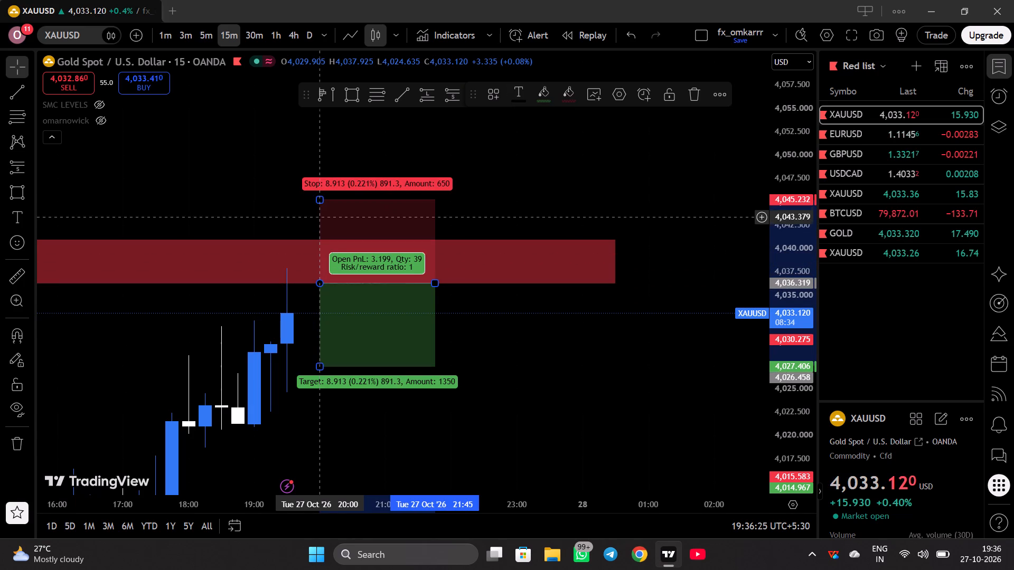
{"action": "left_click_drag", "start_coordinate": [321, 199], "coordinate": [331, 196]}
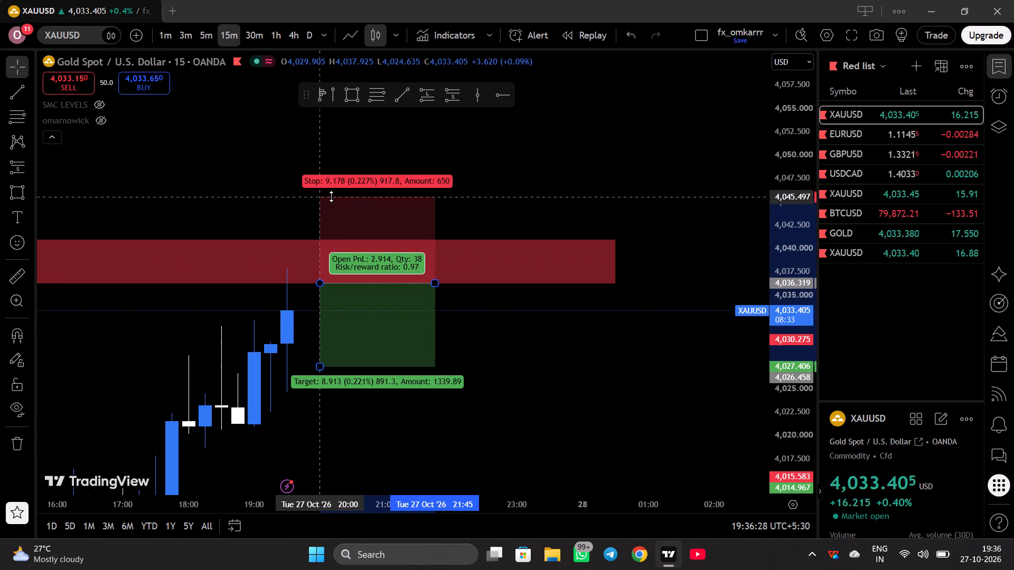
{"action": "left_click_drag", "start_coordinate": [331, 196], "coordinate": [329, 195]}
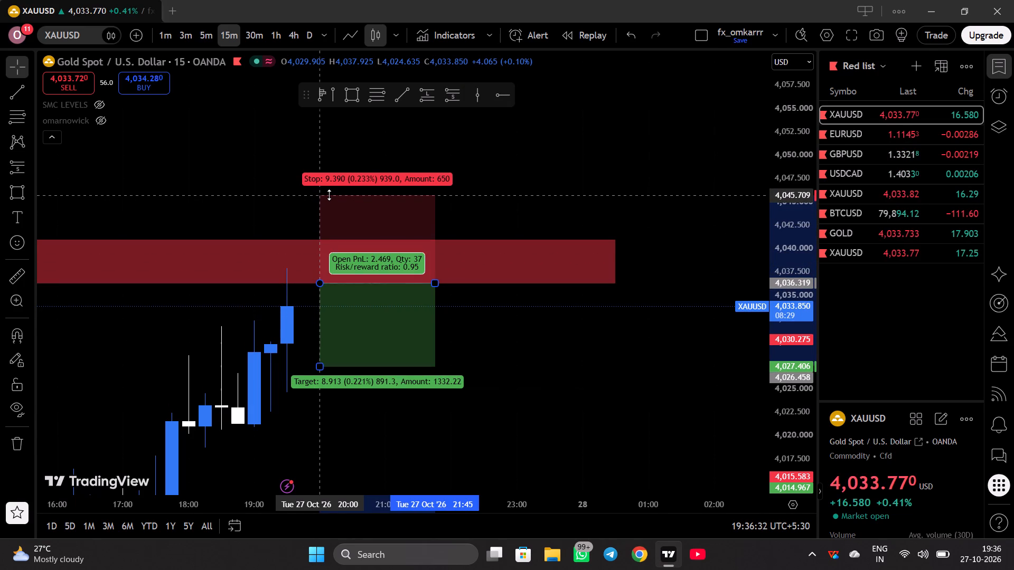
{"action": "left_click_drag", "start_coordinate": [329, 195], "coordinate": [326, 191]}
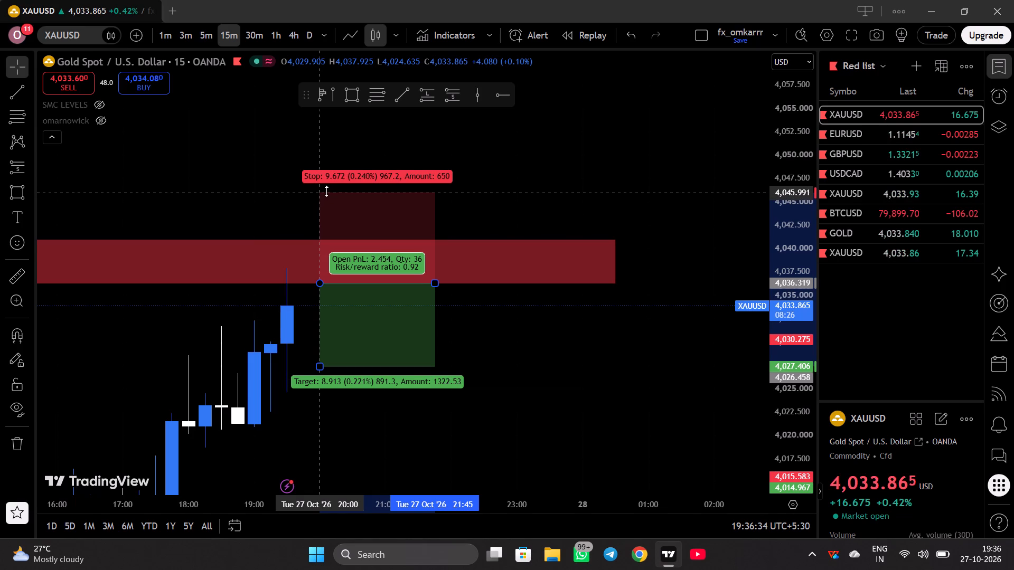
{"action": "left_click_drag", "start_coordinate": [326, 191], "coordinate": [329, 182]}
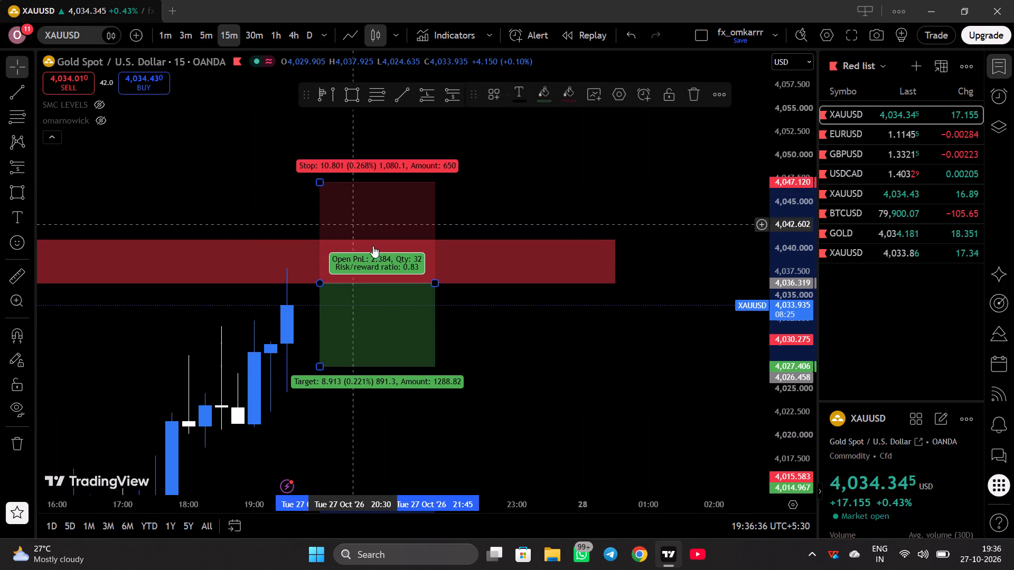
Lower the new short position's target to about 3,975.25, below the green zone, and deselect the position.
{"action": "scroll", "coordinate": [599, 319], "scroll_direction": "down", "scroll_amount": 7}
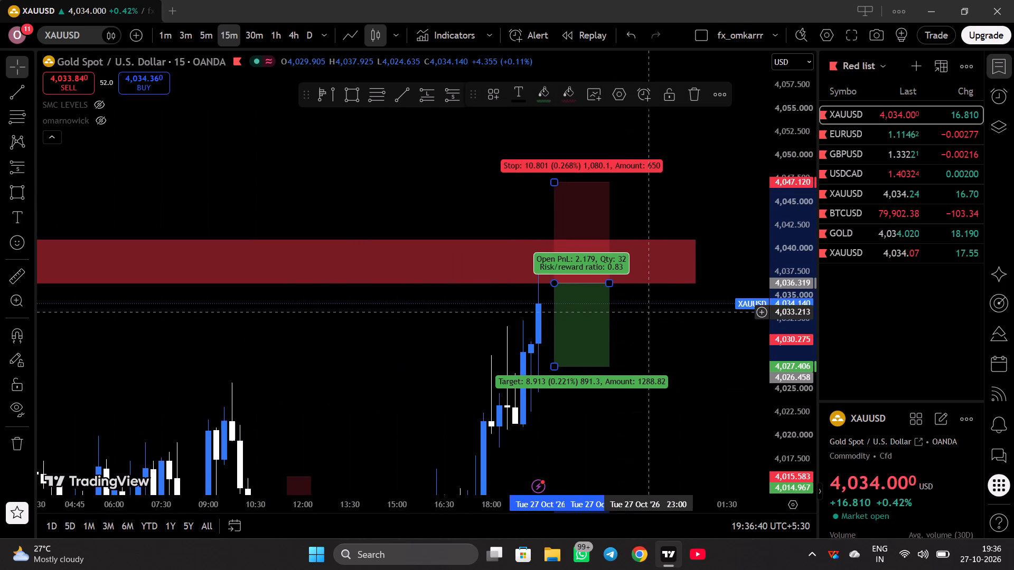
{"action": "scroll", "coordinate": [650, 311], "scroll_direction": "down", "scroll_amount": 4}
{"action": "left_click_drag", "start_coordinate": [698, 476], "coordinate": [602, 307]}
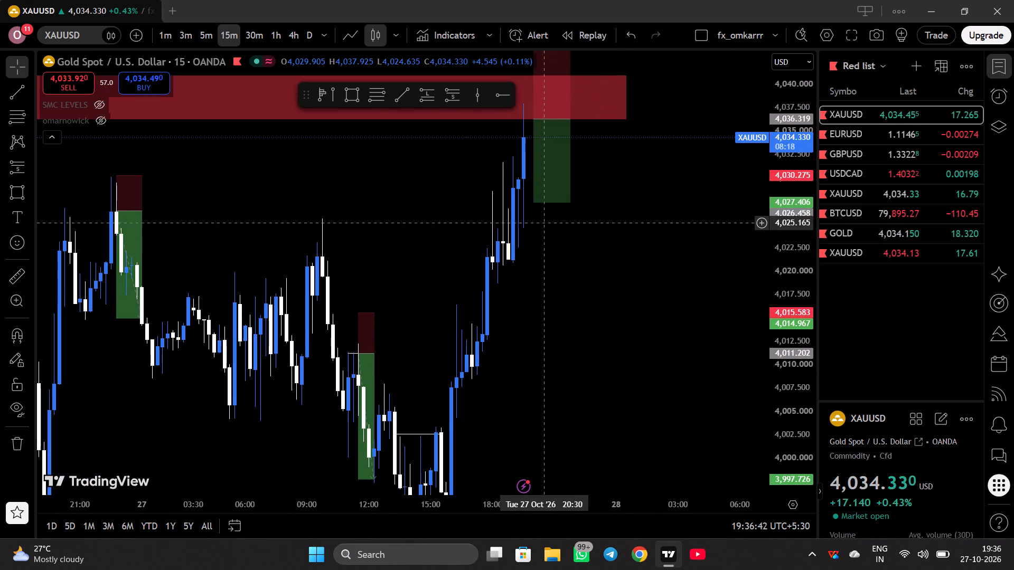
{"action": "left_click_drag", "start_coordinate": [532, 204], "coordinate": [594, 405]}
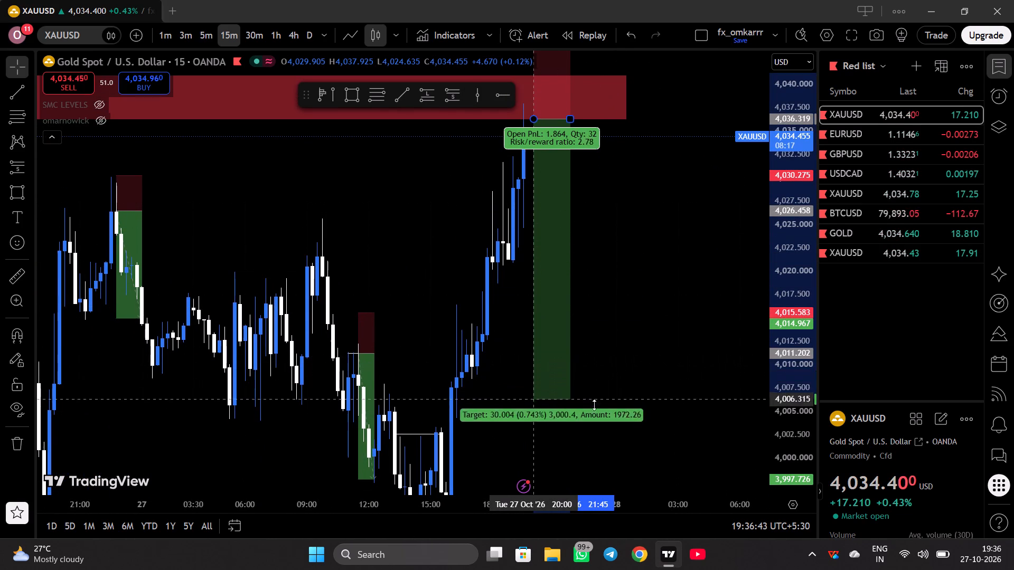
{"action": "left_click_drag", "start_coordinate": [594, 405], "coordinate": [617, 459]}
{"action": "scroll", "coordinate": [767, 401], "scroll_direction": "down", "scroll_amount": 5}
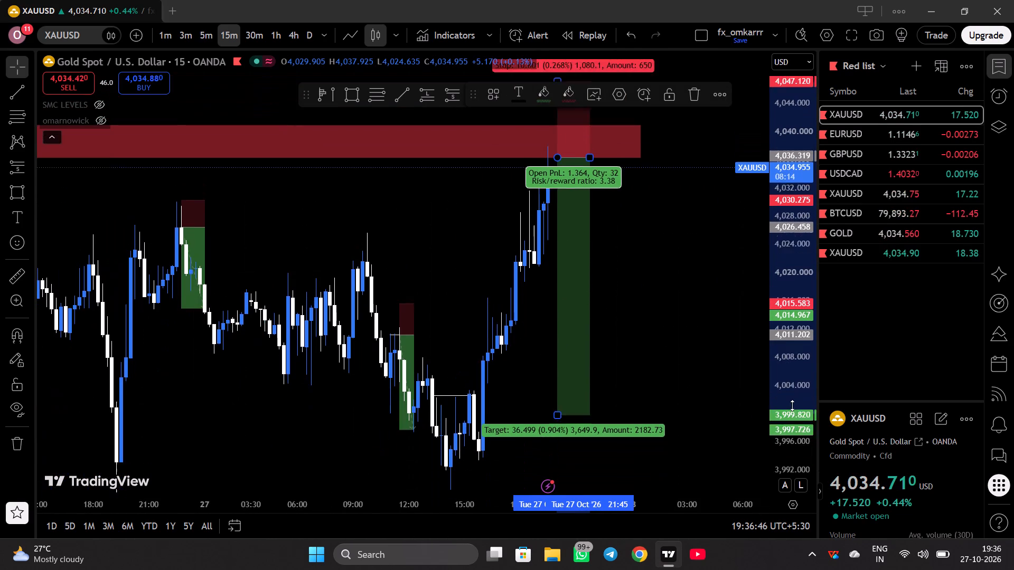
{"action": "scroll", "coordinate": [792, 405], "scroll_direction": "down", "scroll_amount": 10}
{"action": "left_click_drag", "start_coordinate": [557, 357], "coordinate": [567, 373]}
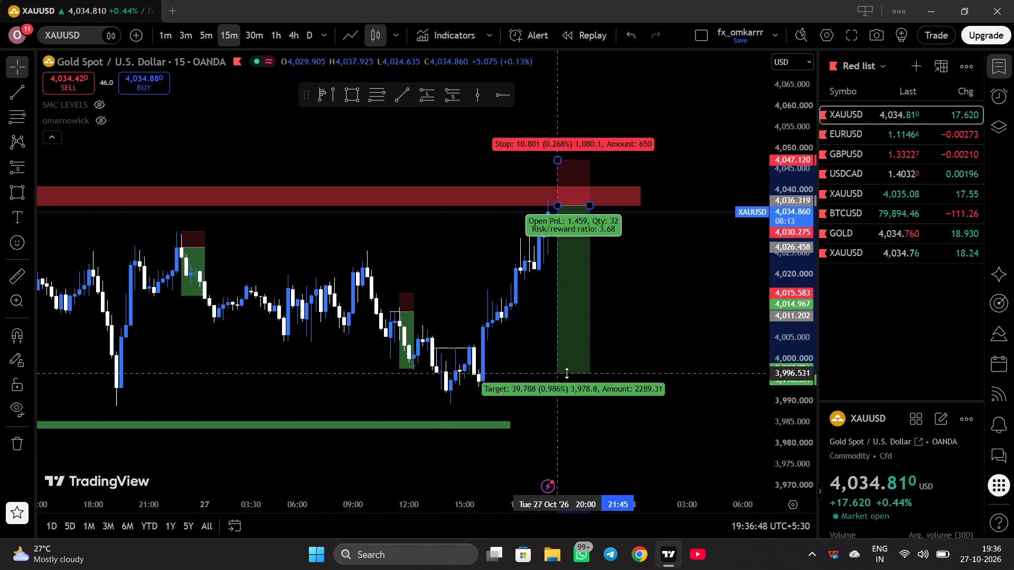
{"action": "left_click_drag", "start_coordinate": [567, 373], "coordinate": [602, 428]}
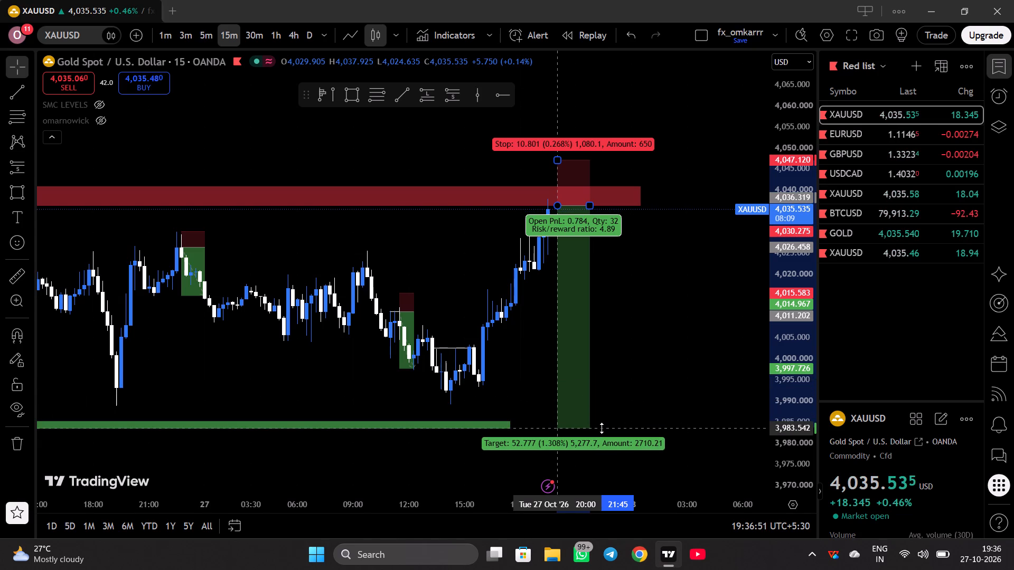
{"action": "left_click_drag", "start_coordinate": [602, 428], "coordinate": [602, 429]}
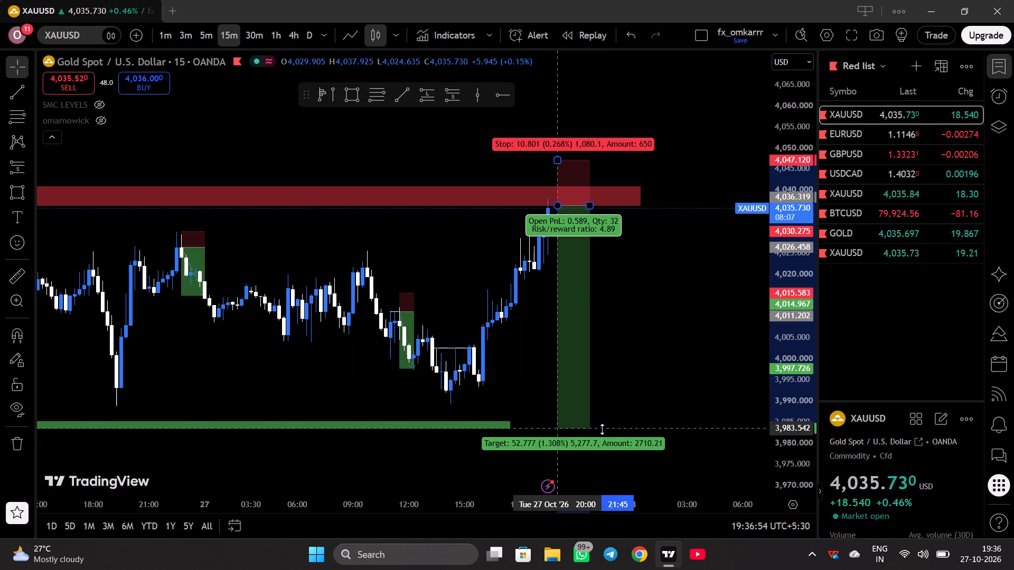
{"action": "left_click_drag", "start_coordinate": [602, 429], "coordinate": [625, 464]}
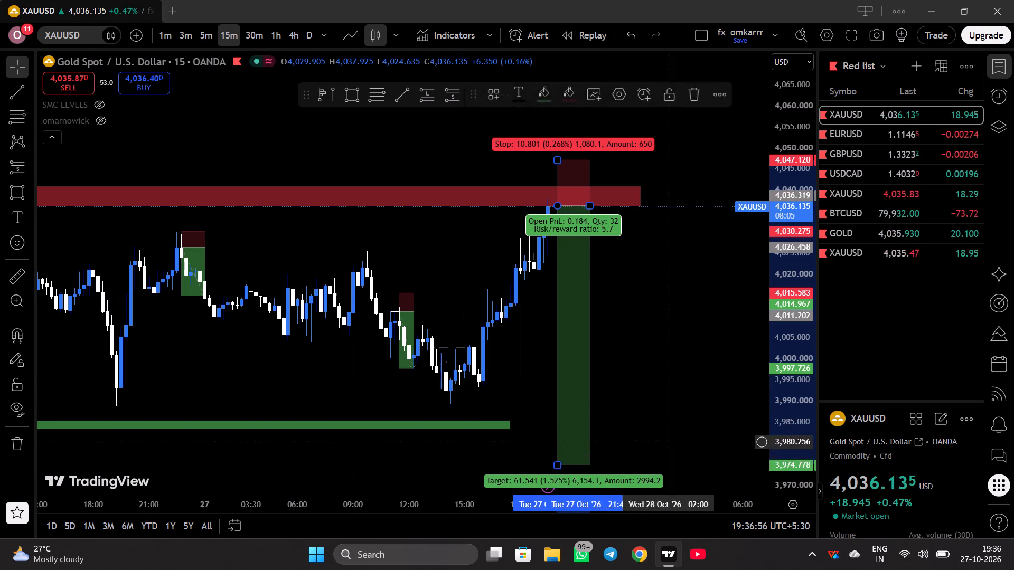
{"action": "left_click_drag", "start_coordinate": [672, 434], "coordinate": [645, 369]}
{"action": "left_click_drag", "start_coordinate": [531, 415], "coordinate": [534, 416]}
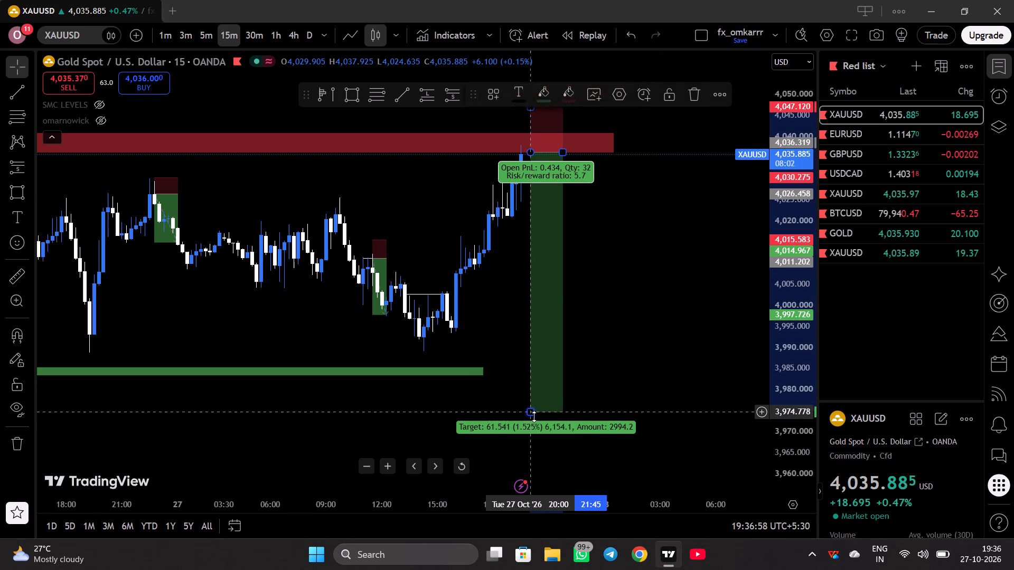
{"action": "left_click_drag", "start_coordinate": [534, 416], "coordinate": [532, 411]}
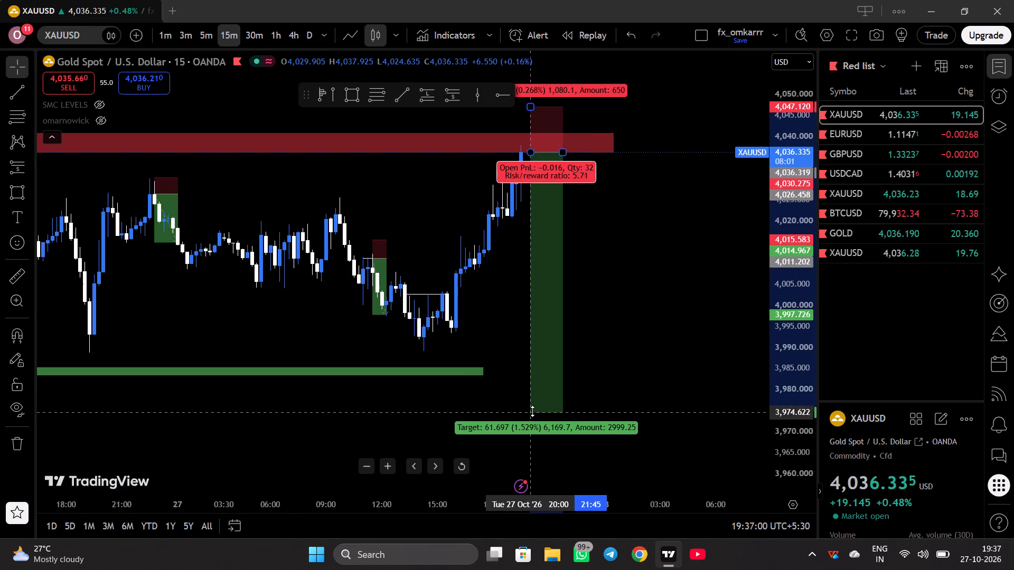
{"action": "left_click_drag", "start_coordinate": [532, 411], "coordinate": [532, 409]}
{"action": "left_click", "coordinate": [628, 342]}
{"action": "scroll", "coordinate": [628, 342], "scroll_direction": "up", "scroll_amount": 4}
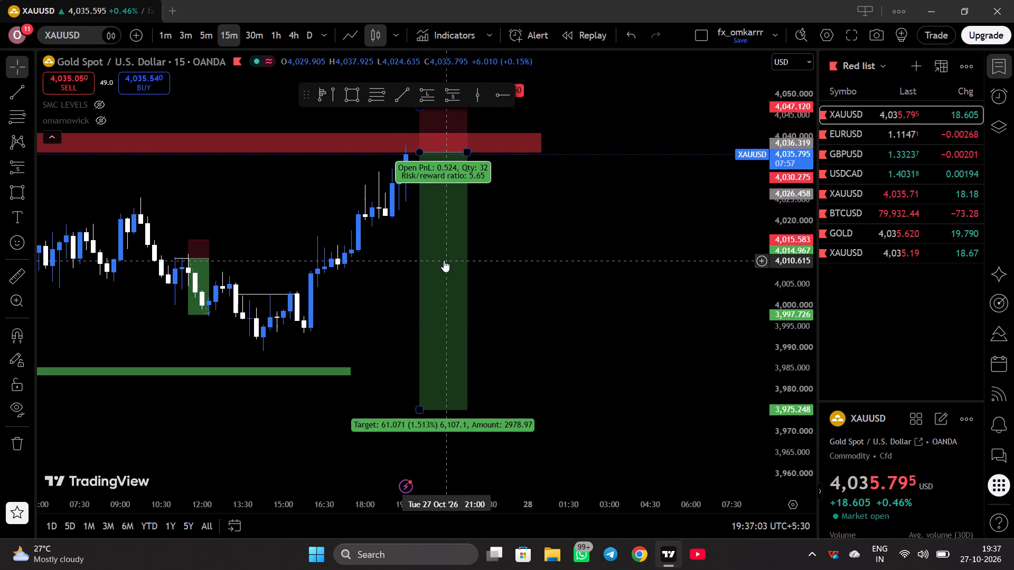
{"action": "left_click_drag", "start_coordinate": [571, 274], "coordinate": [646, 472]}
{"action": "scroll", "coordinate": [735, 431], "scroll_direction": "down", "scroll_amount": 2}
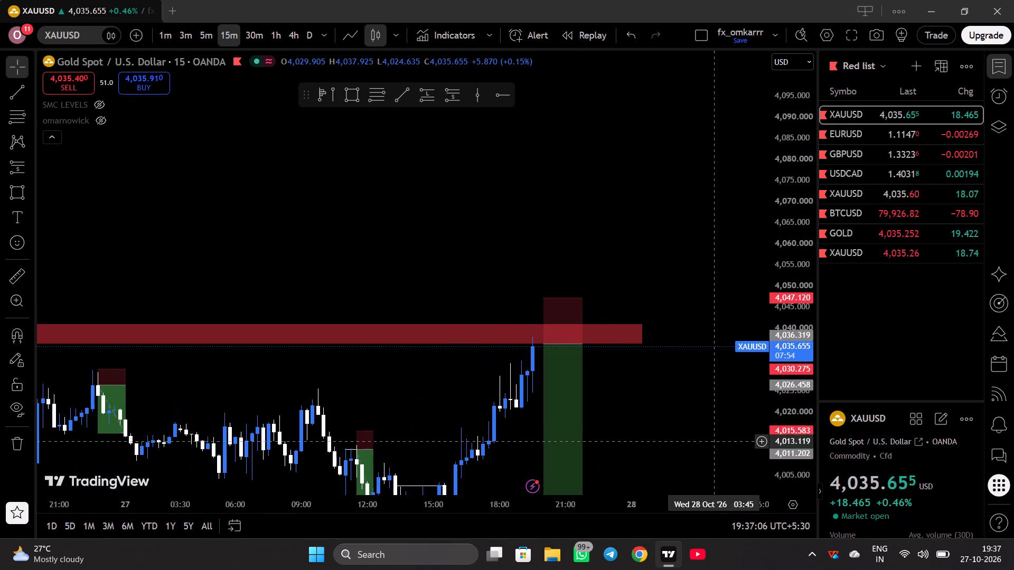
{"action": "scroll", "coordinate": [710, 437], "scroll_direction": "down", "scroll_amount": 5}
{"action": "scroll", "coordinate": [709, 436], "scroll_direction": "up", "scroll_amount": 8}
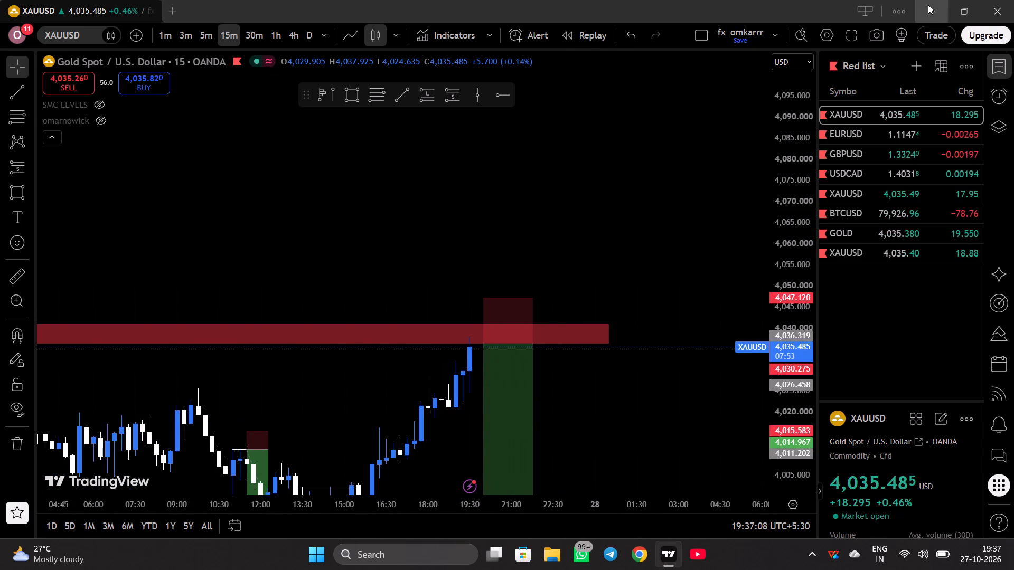
Minimize the chart window to reveal the desktop.
{"action": "left_click", "coordinate": [928, 5]}
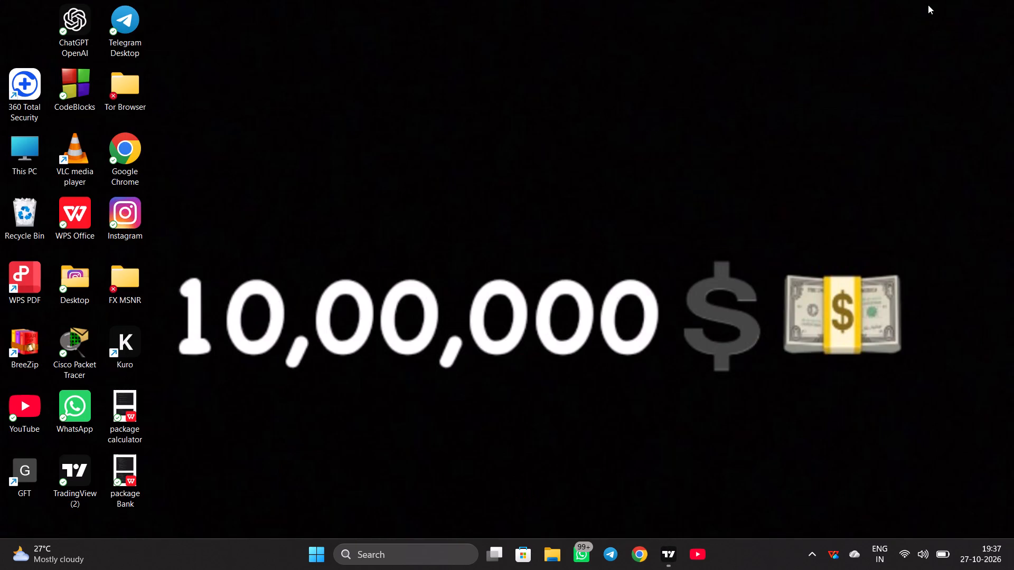
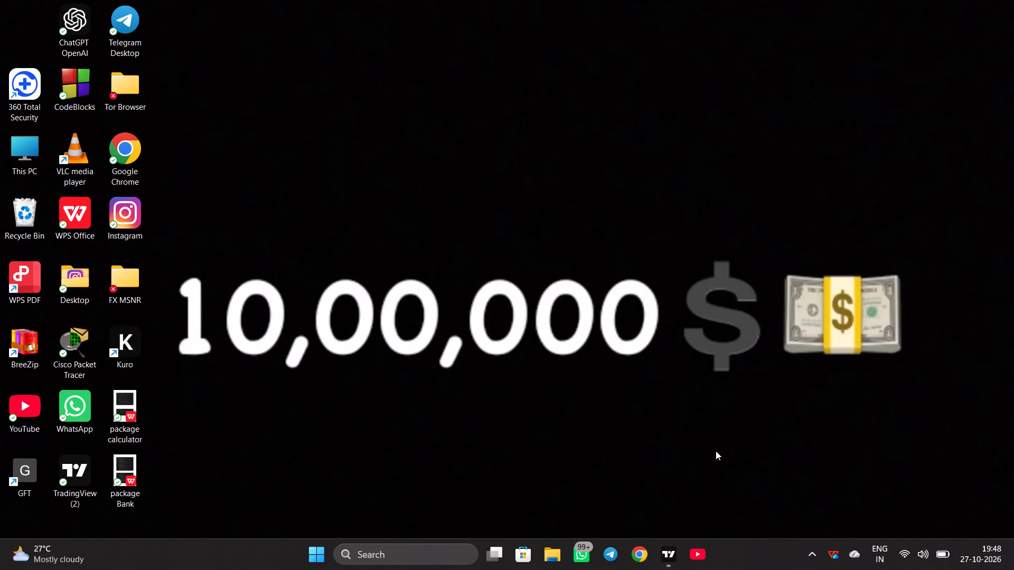
Bring the TradingView window back to check price against the XAUUSD short position, and minimize it again.
{"action": "left_click", "coordinate": [669, 559]}
{"action": "scroll", "coordinate": [529, 445], "scroll_direction": "up", "scroll_amount": 2}
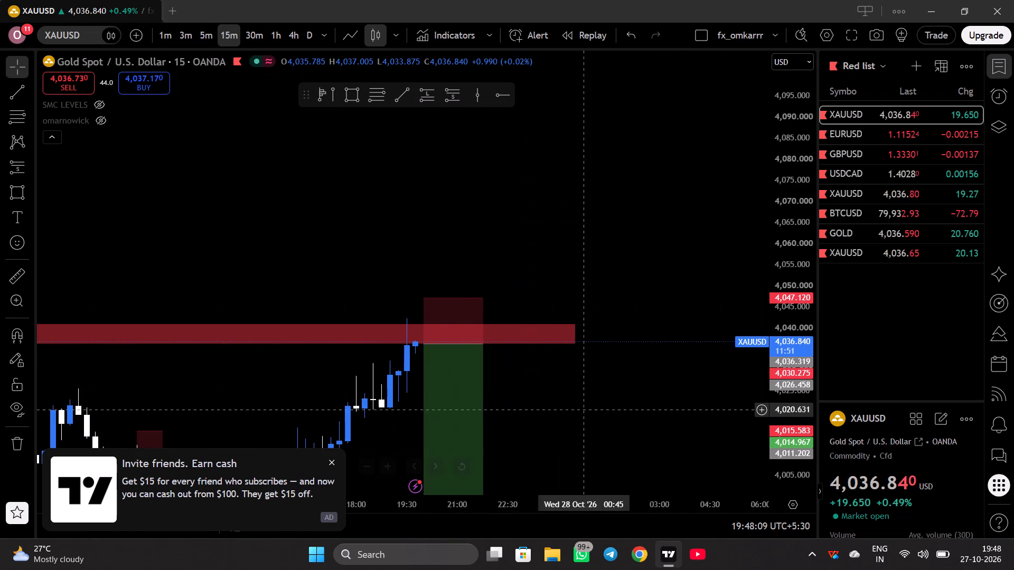
{"action": "left_click", "coordinate": [934, 0]}
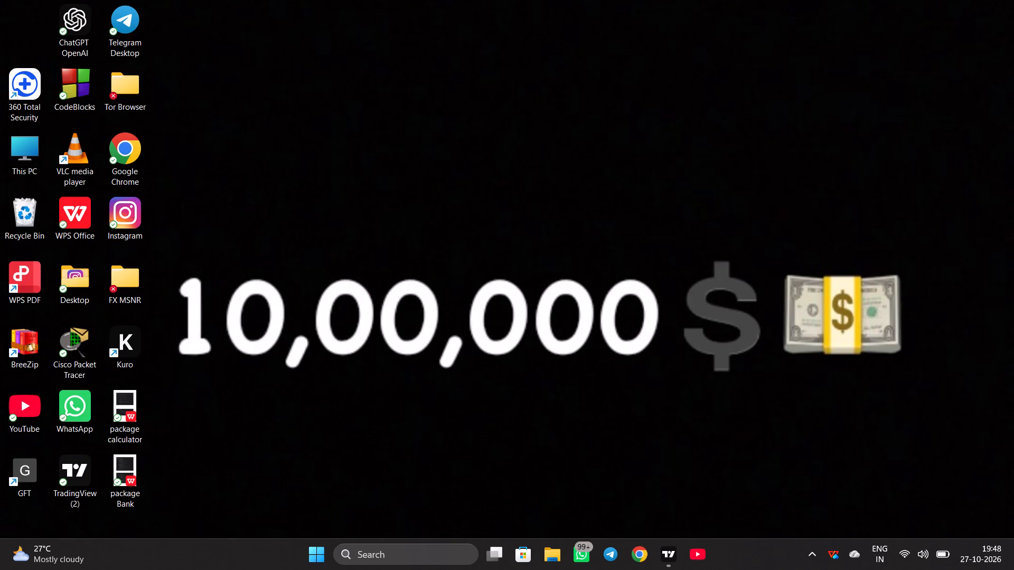
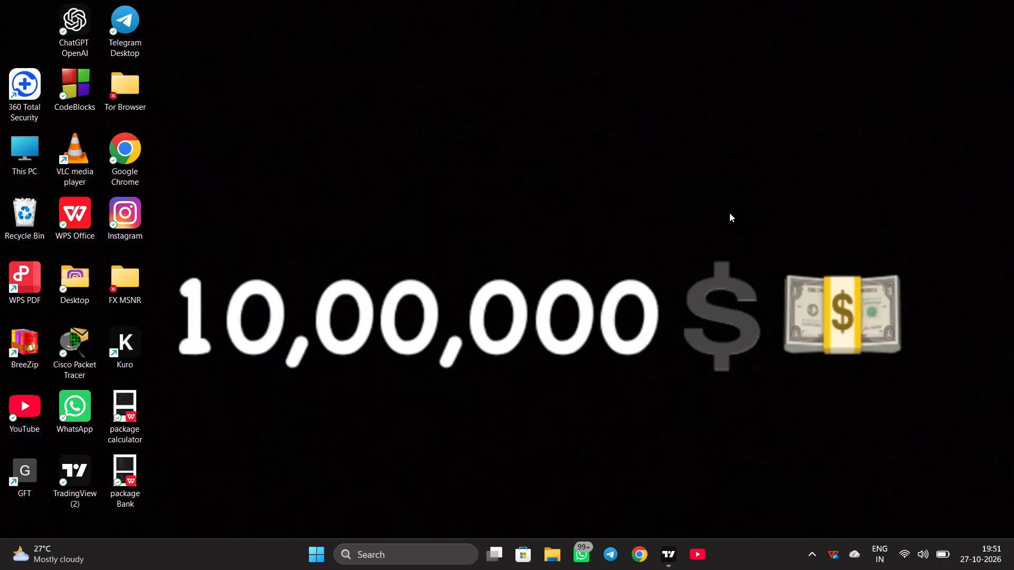
Switch from the desktop back to the XAUUSD chart in TradingView.
{"action": "left_click", "coordinate": [670, 540]}
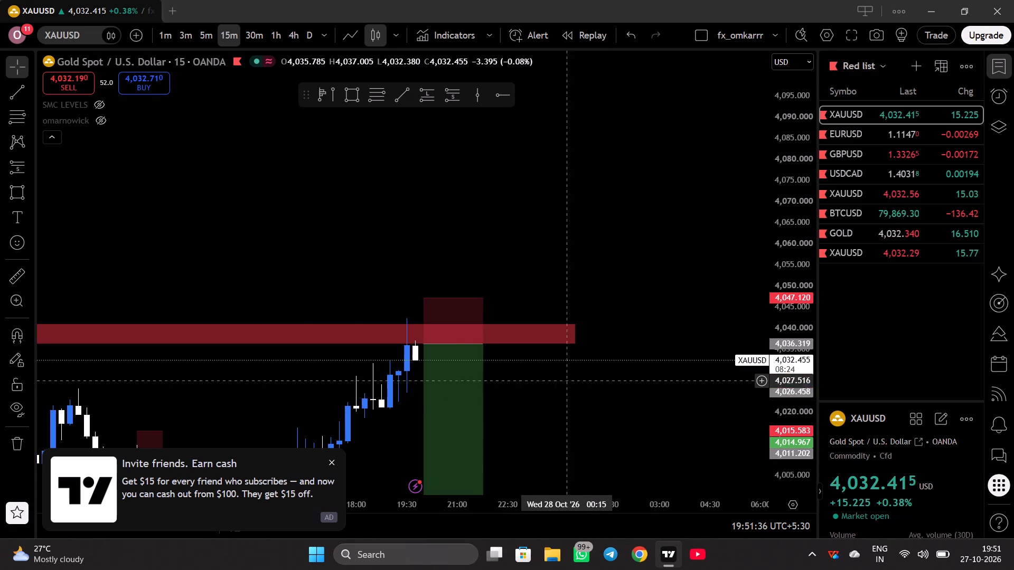
Move the new short position one candle earlier to 19:45, with entry at about 4,036.48 and stop at about 4,047.28, and deselect it.
{"action": "scroll", "coordinate": [585, 372], "scroll_direction": "up", "scroll_amount": 1}
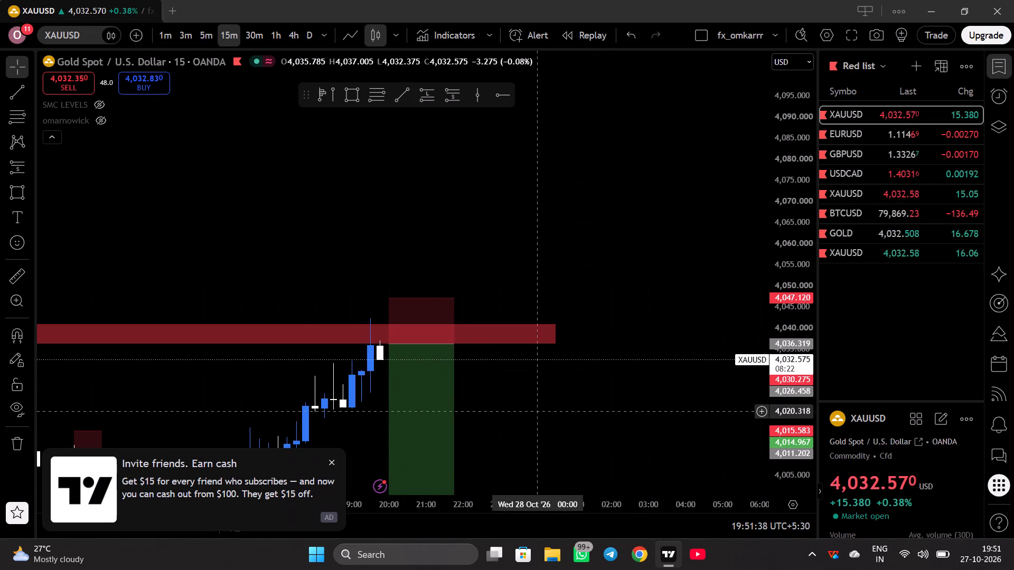
{"action": "scroll", "coordinate": [527, 416], "scroll_direction": "down", "scroll_amount": 3}
{"action": "left_click_drag", "start_coordinate": [523, 405], "coordinate": [521, 404]}
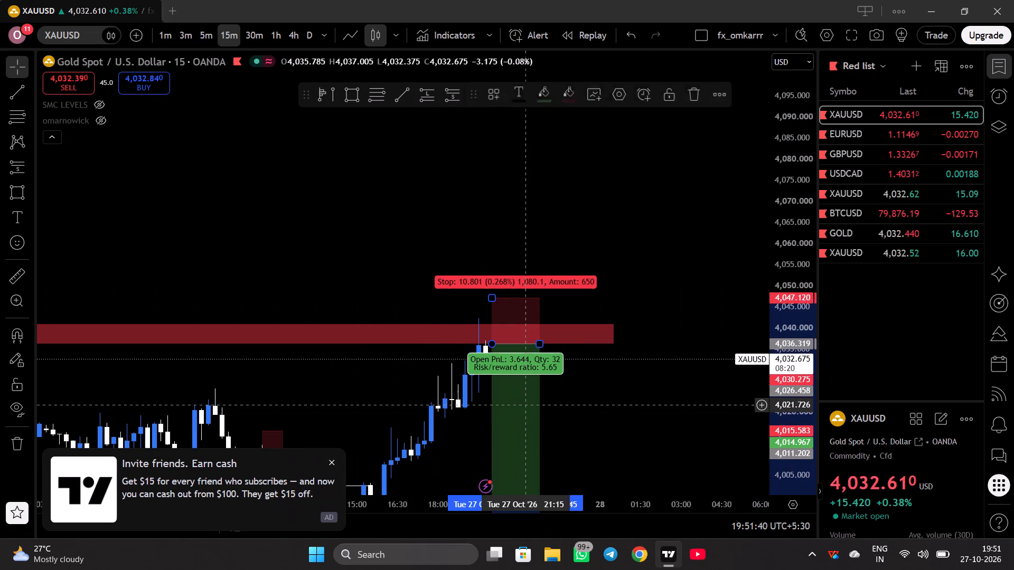
{"action": "left_click_drag", "start_coordinate": [521, 404], "coordinate": [517, 404]}
{"action": "left_click", "coordinate": [615, 407]}
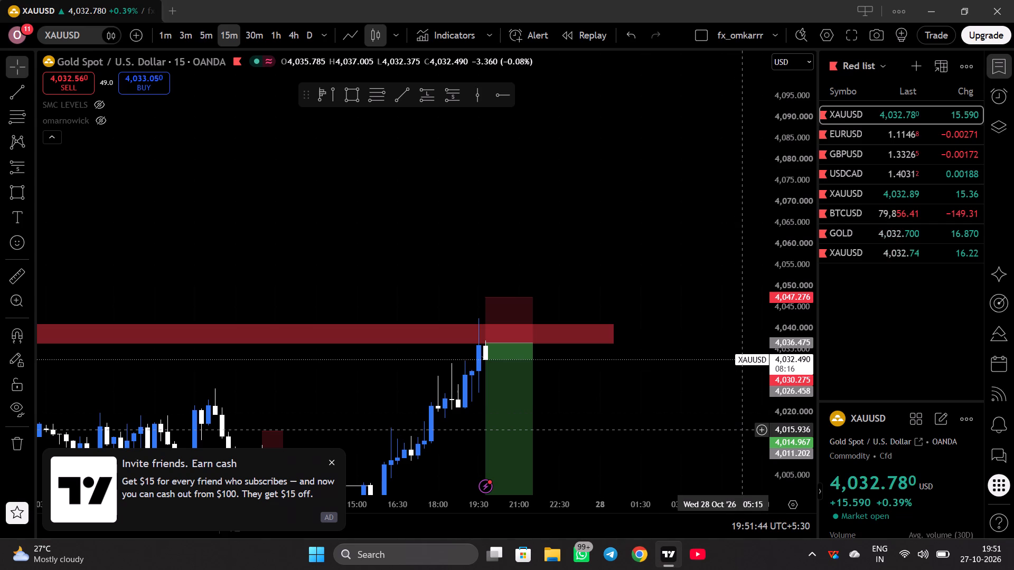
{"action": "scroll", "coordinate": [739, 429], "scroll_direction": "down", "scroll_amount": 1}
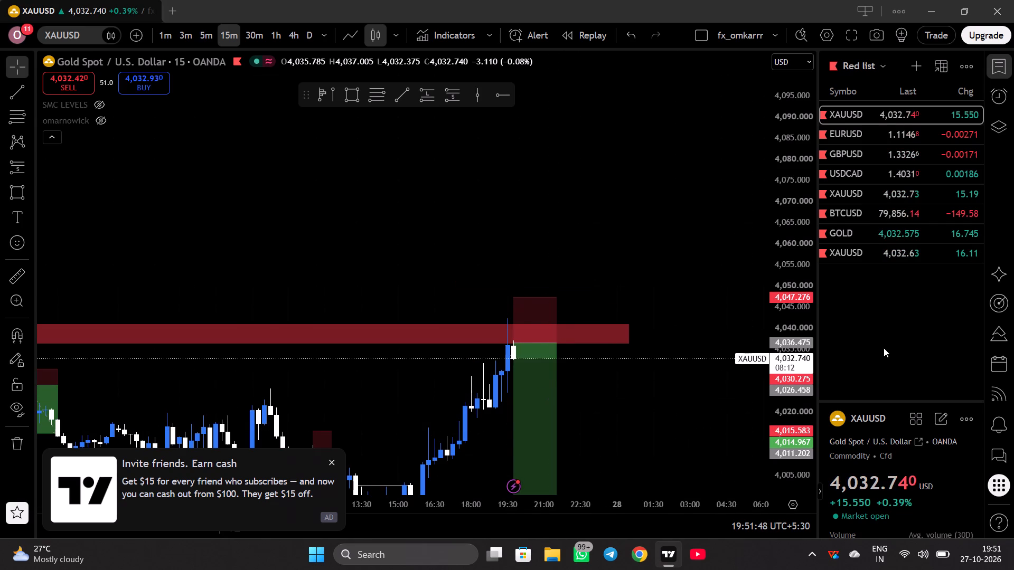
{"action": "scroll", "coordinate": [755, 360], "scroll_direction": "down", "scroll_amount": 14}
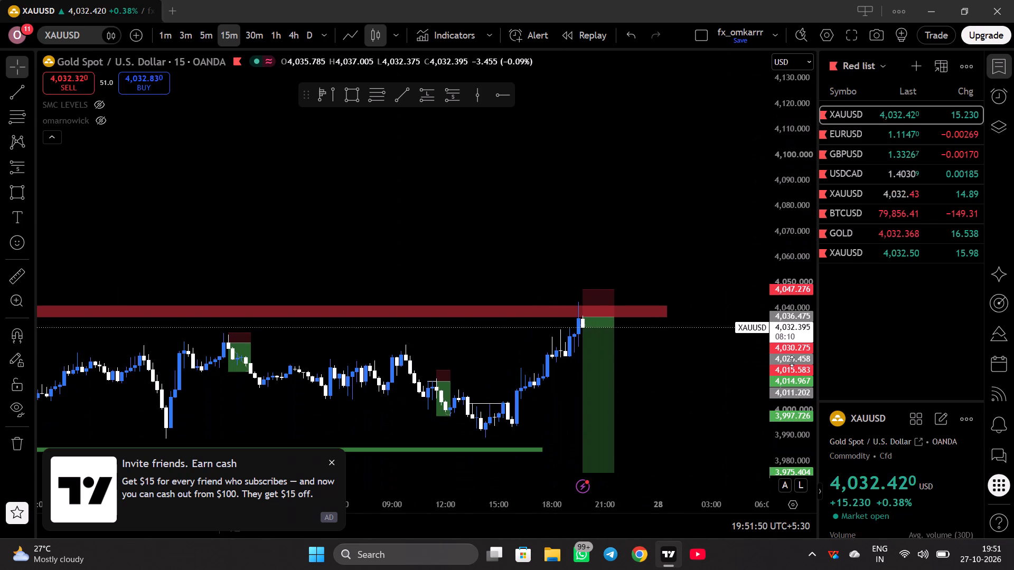